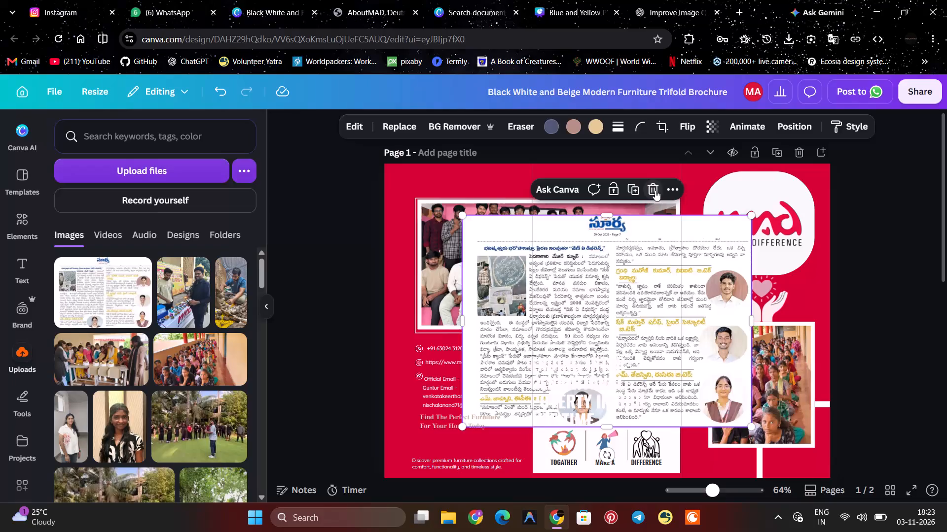
Delete the newspaper clipping image that overlaps the group photo on page 1.
click(654, 190)
Move the "ENDING INTER-GENRATIONAL POVERTY" heading on page 1 directly above the white three-icon strip, aligned with the strip's left edge.
scroll(663, 388, down, 1)
drag(578, 241, 603, 228)
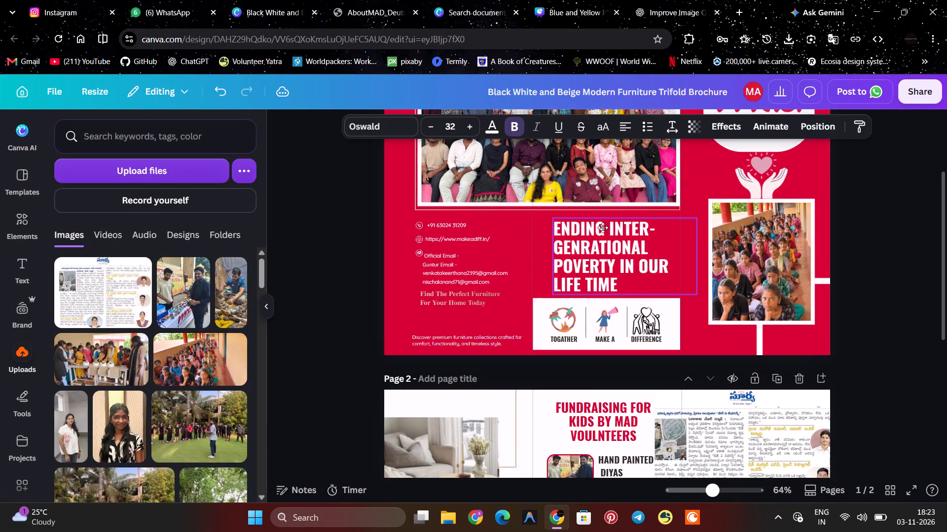
drag(603, 228, 581, 230)
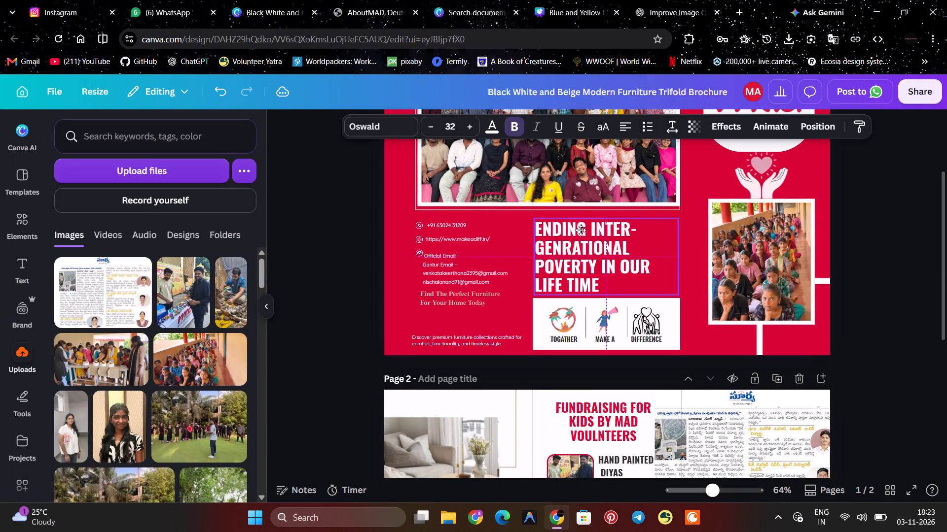
drag(581, 230, 581, 227)
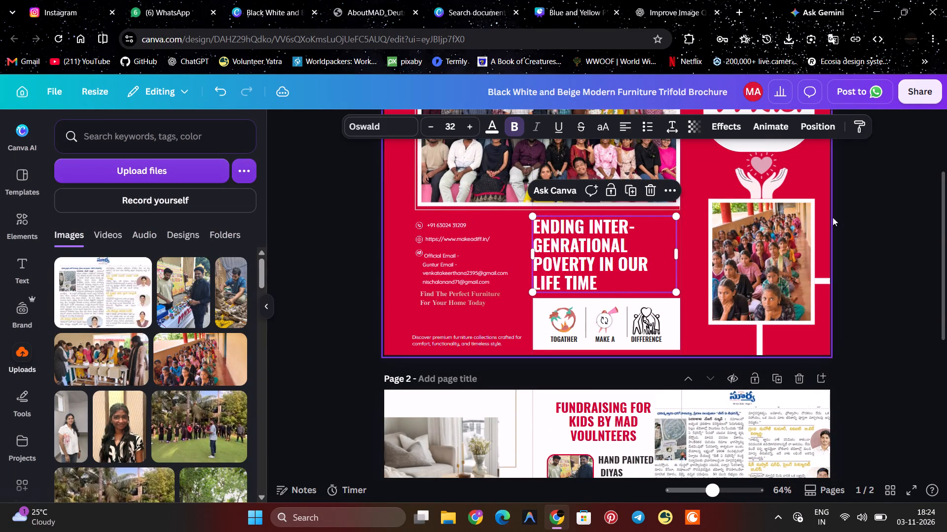
click(866, 208)
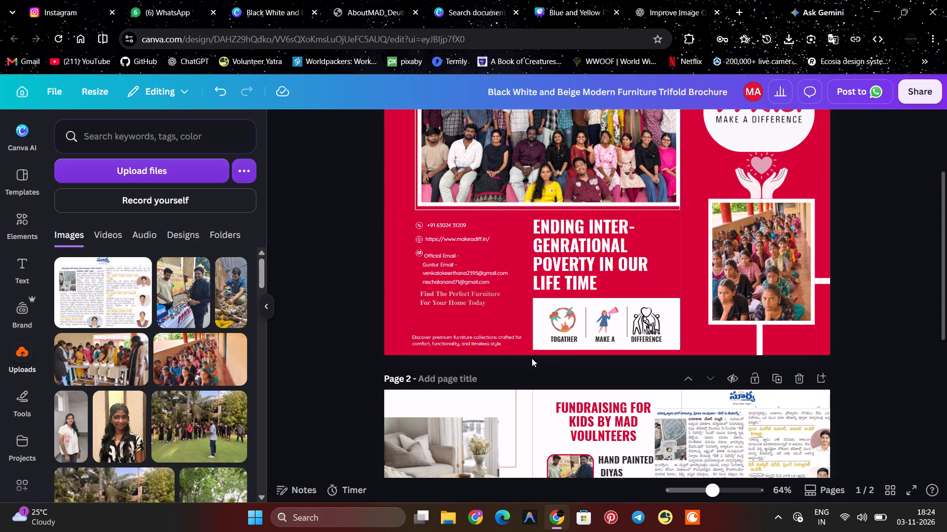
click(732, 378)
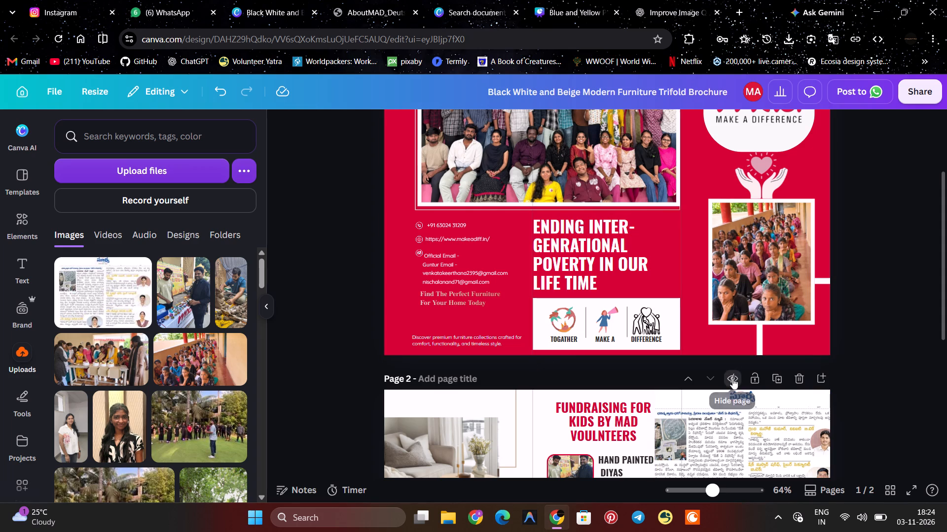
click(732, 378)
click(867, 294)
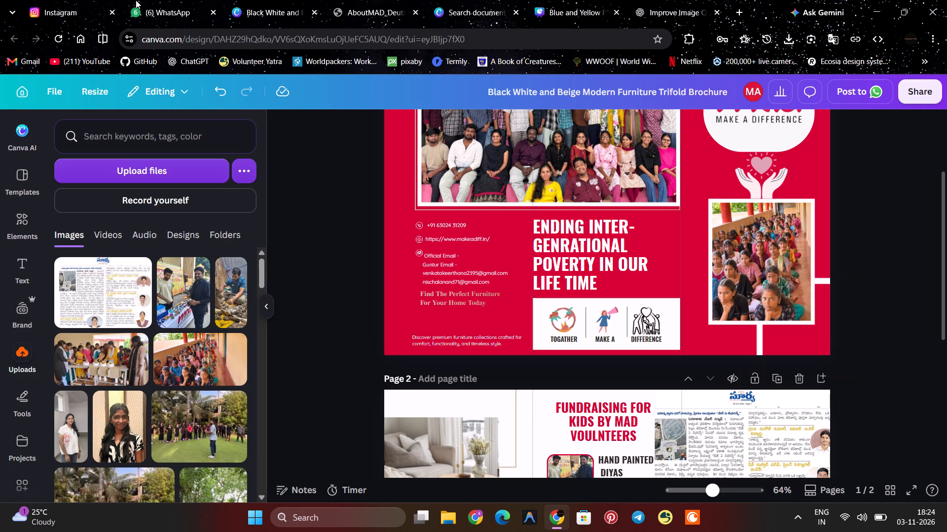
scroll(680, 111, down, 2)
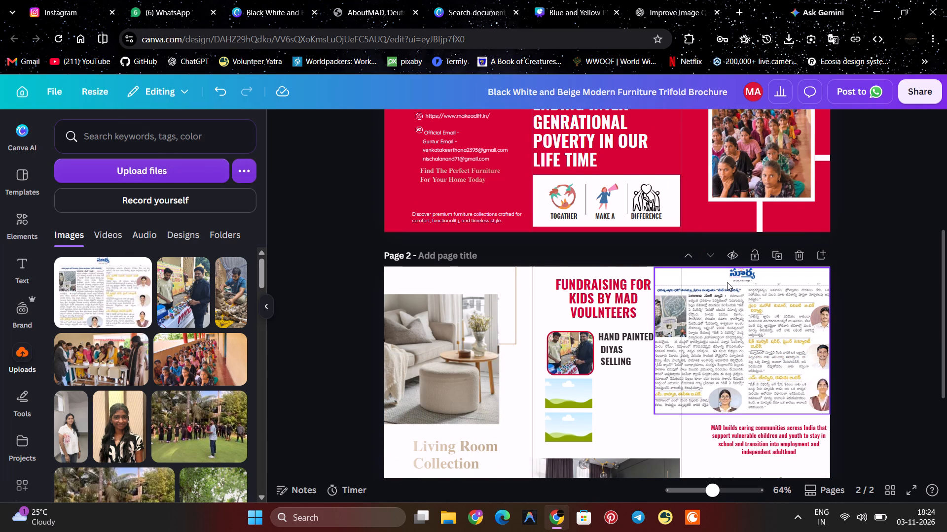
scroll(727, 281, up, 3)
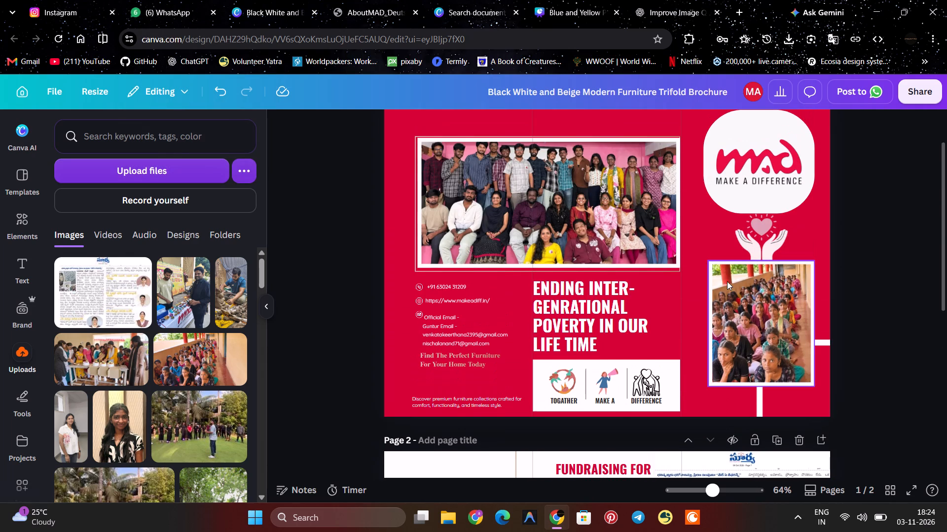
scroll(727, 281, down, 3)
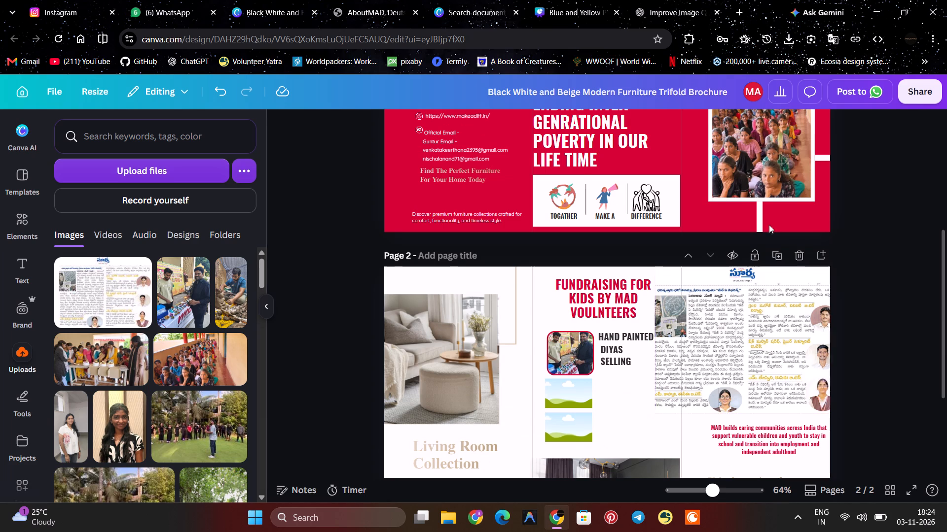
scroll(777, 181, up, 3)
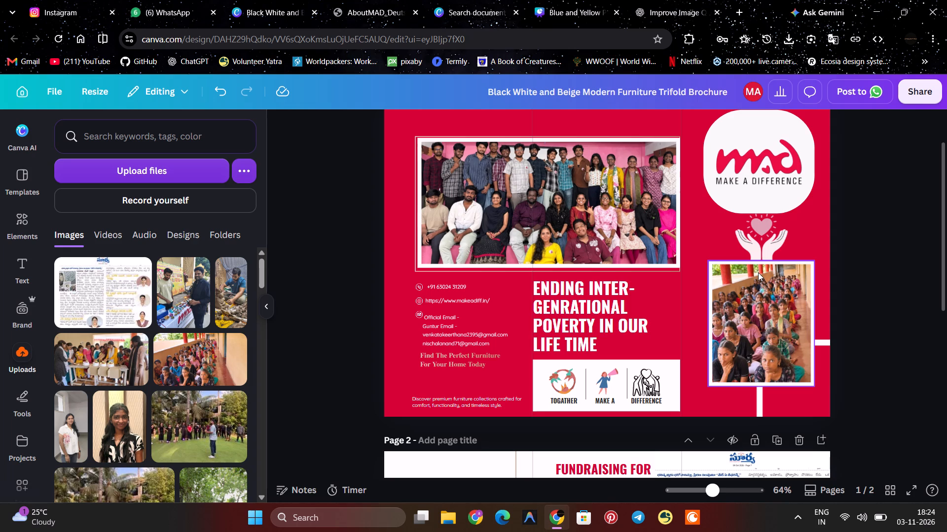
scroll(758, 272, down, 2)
Open the red "MAD builds caring communities across India" paragraph below the newspaper clipping on page 2 for text editing.
scroll(758, 272, down, 3)
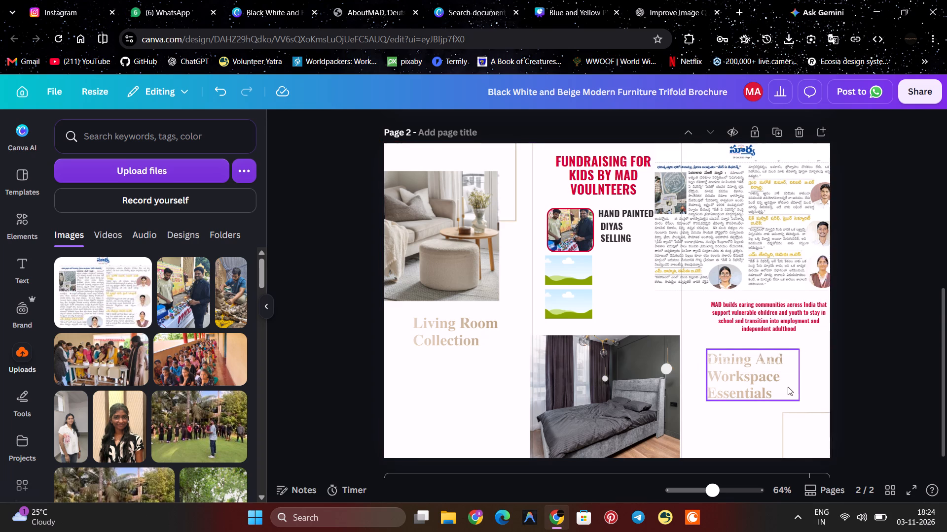
click(782, 317)
double_click(778, 317)
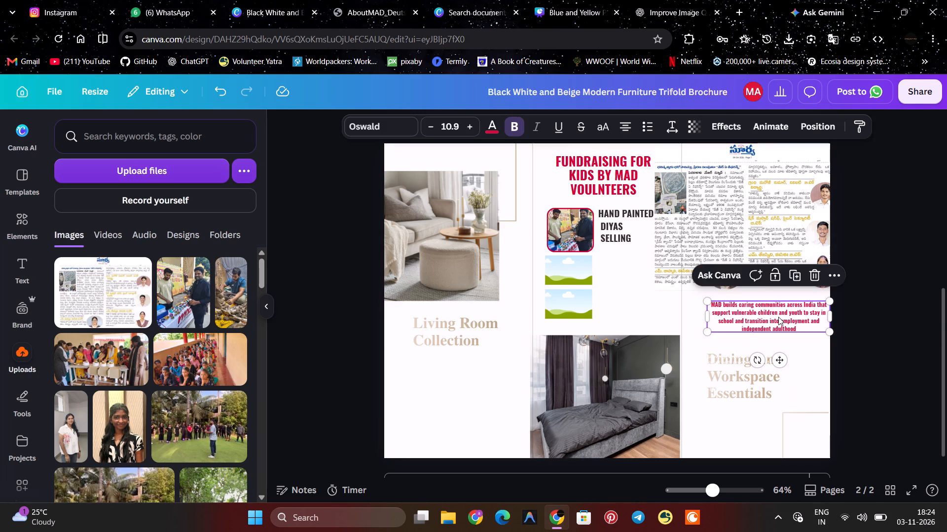
double_click(778, 317)
double_click(772, 317)
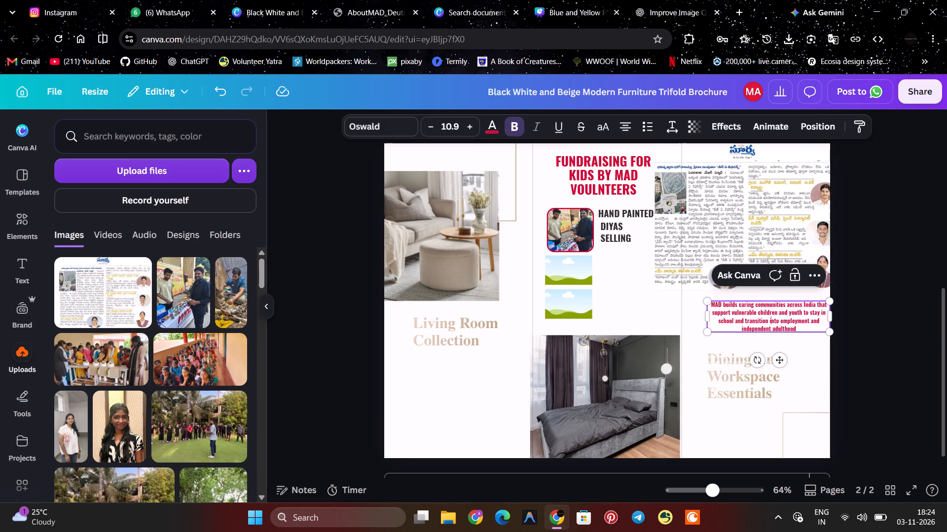
Increase the font size of the whole red "MAD builds caring communities across India" paragraph on page 2 to 13.9.
key(ctrl+a)
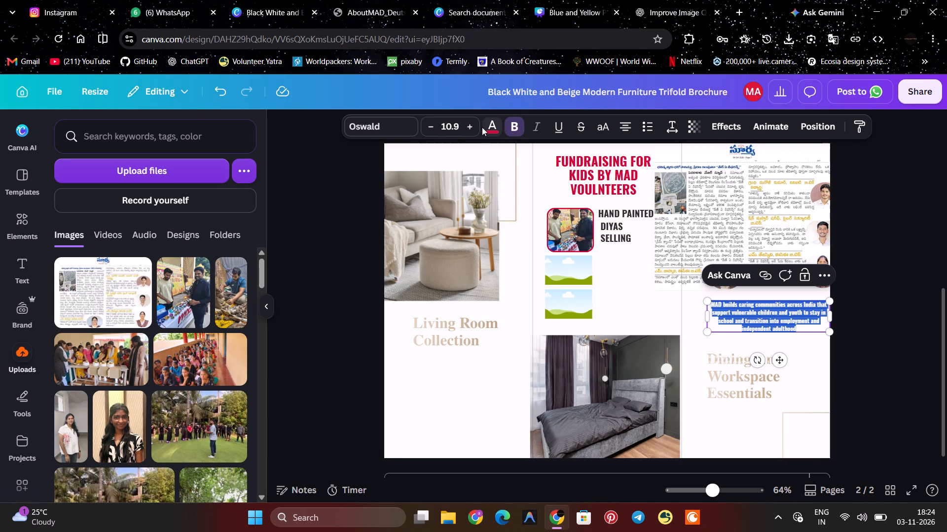
click(469, 127)
click(469, 127)
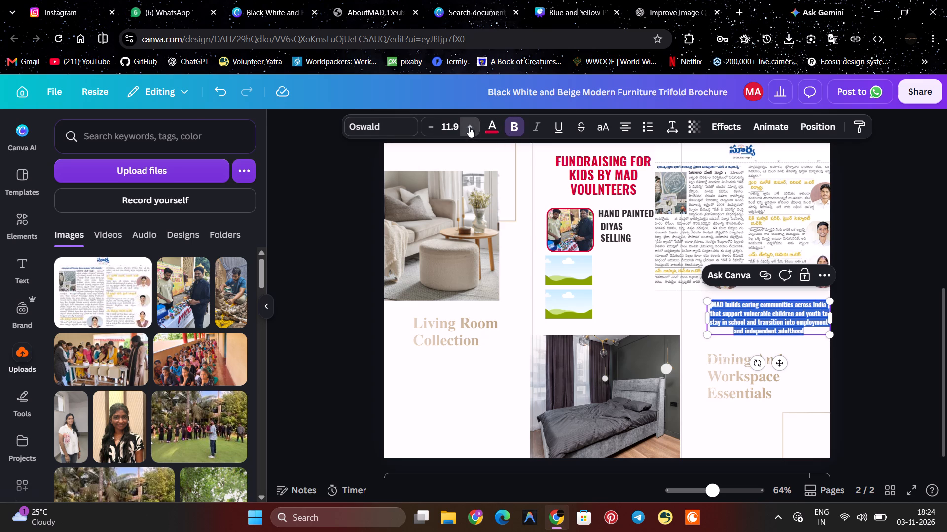
click(469, 127)
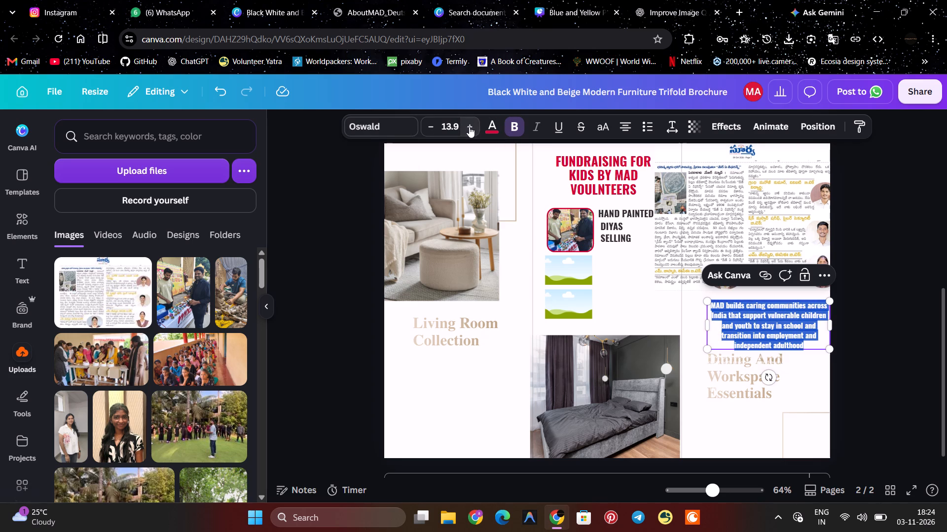
click(897, 214)
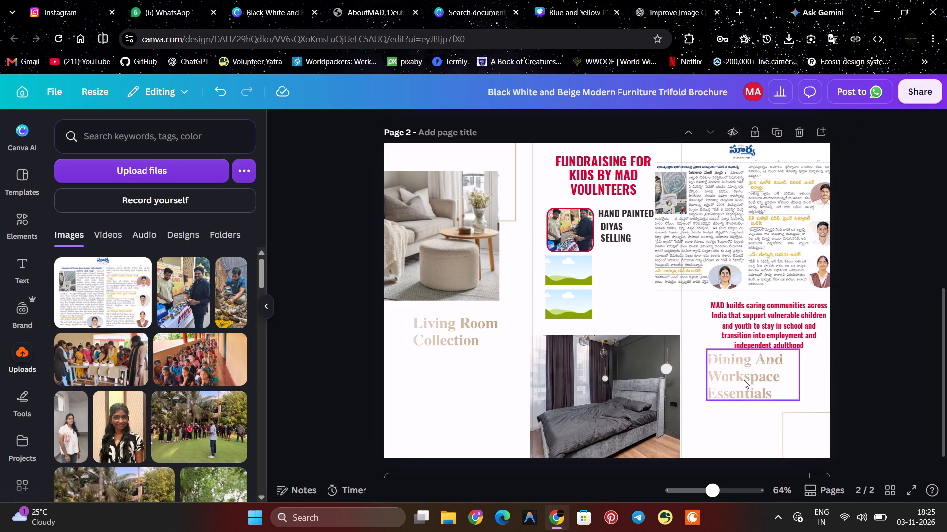
Move the "Dining And Workspace Essentials" heading and the small text box over it down toward page 2's bottom edge, clear of the red paragraph.
drag(745, 364, 746, 369)
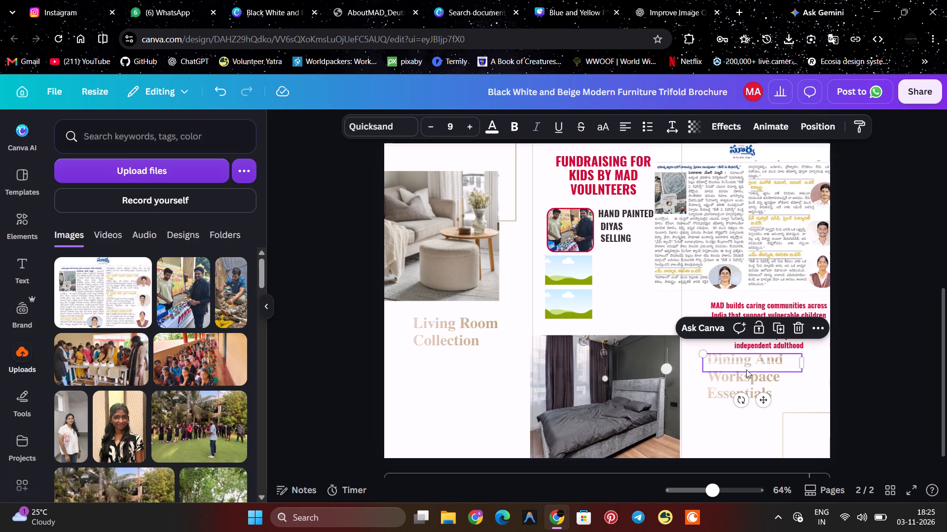
drag(746, 369, 747, 422)
drag(739, 356, 741, 402)
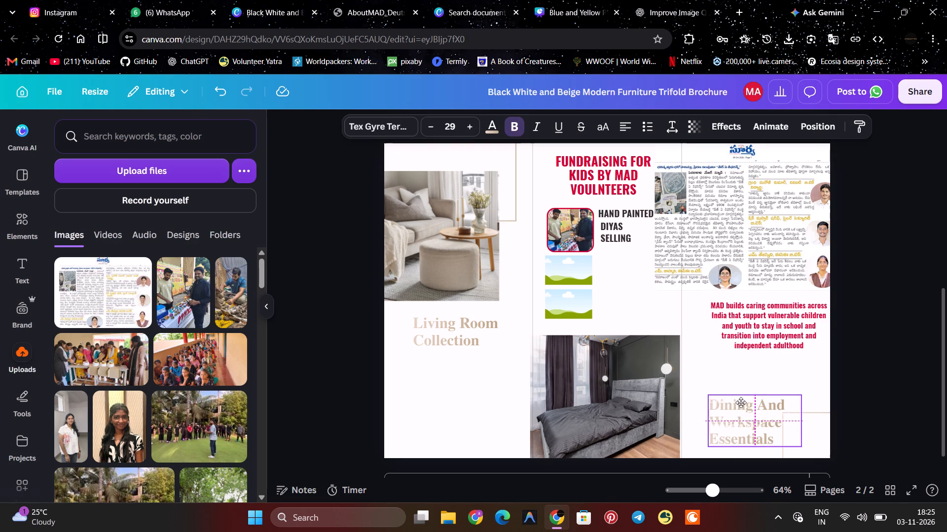
drag(741, 402, 741, 404)
click(873, 338)
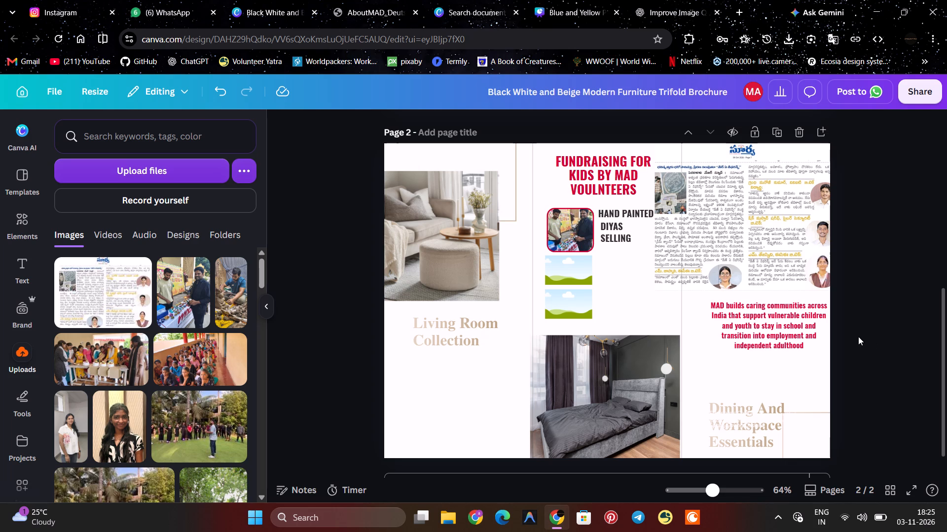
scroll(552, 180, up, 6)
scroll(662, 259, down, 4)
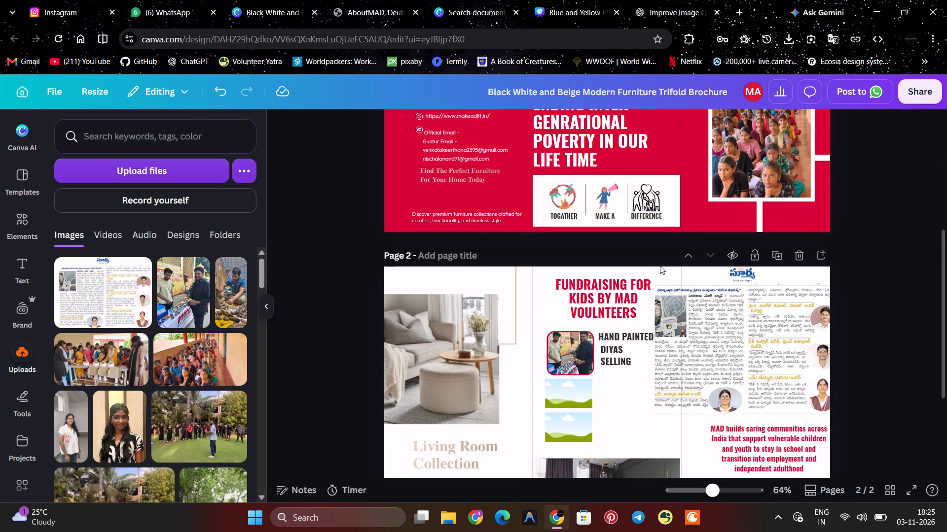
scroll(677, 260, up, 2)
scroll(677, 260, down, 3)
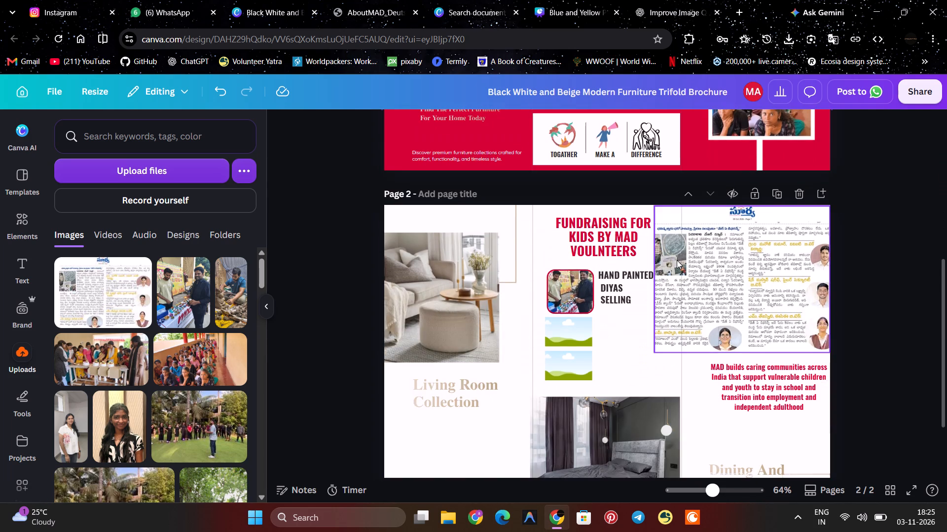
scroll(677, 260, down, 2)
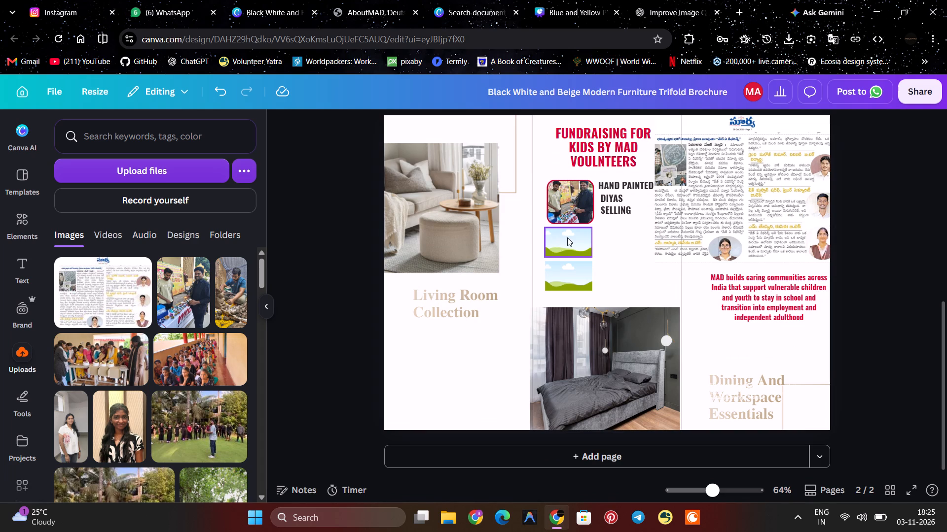
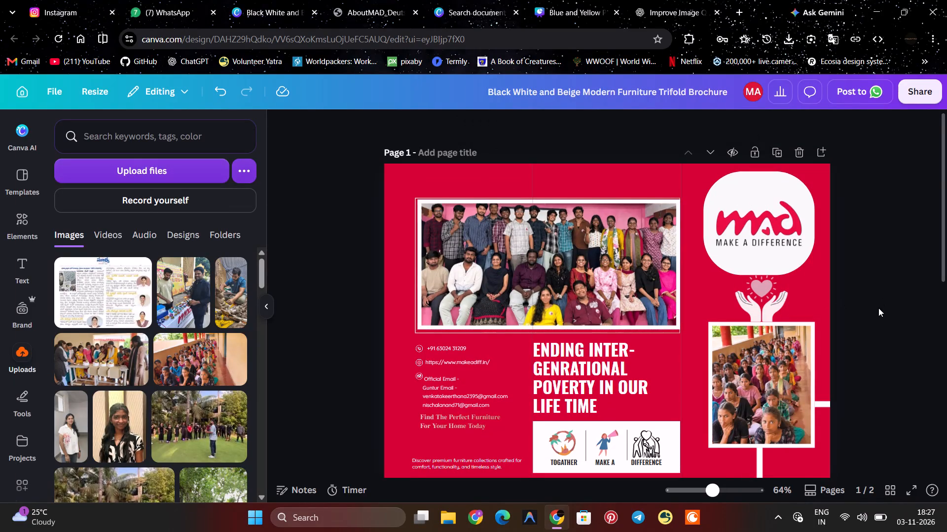
Try to select all the text in the red "MAD builds caring communities across India" paragraph below the newspaper clipping on page 2.
scroll(876, 315, down, 6)
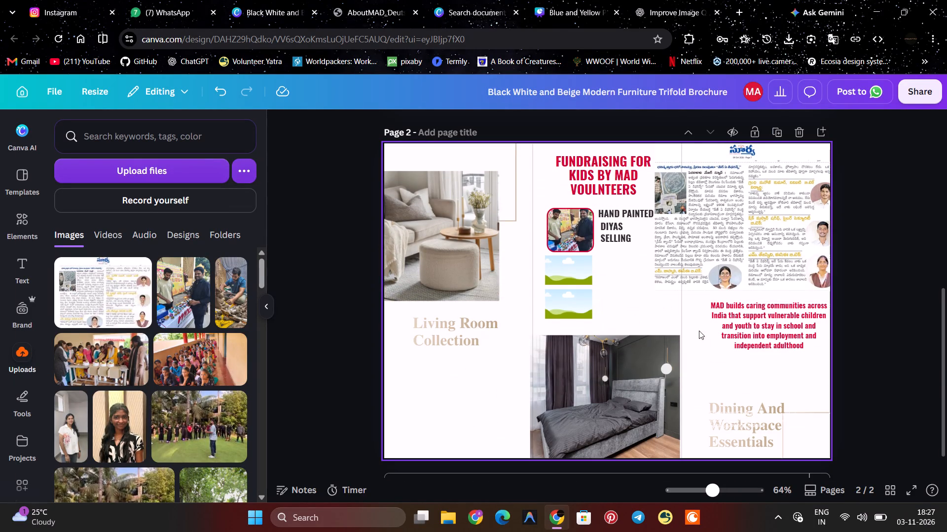
click(728, 333)
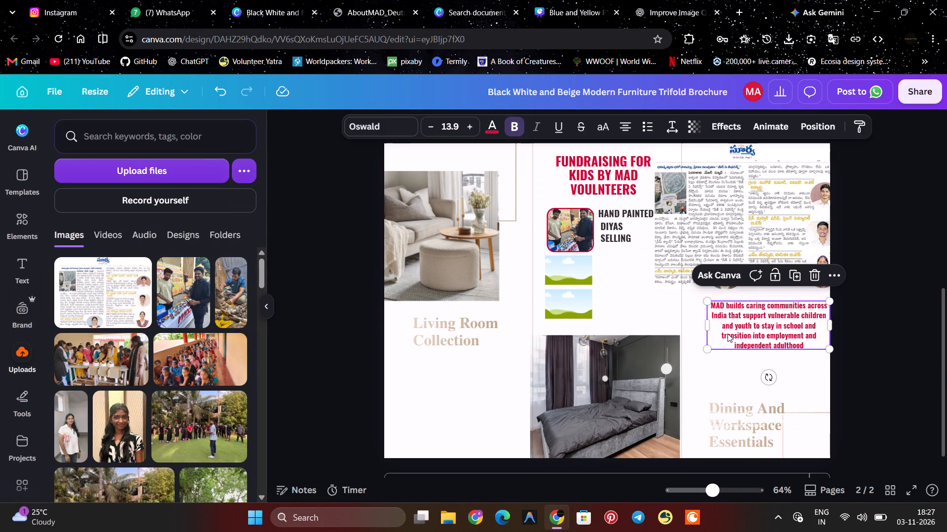
key(ctrl+a)
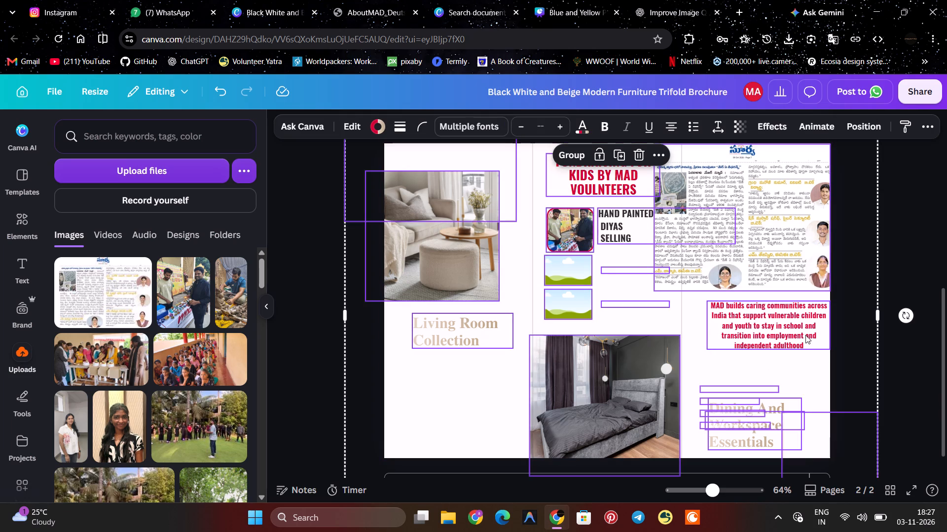
double_click(805, 335)
double_click(747, 309)
click(843, 344)
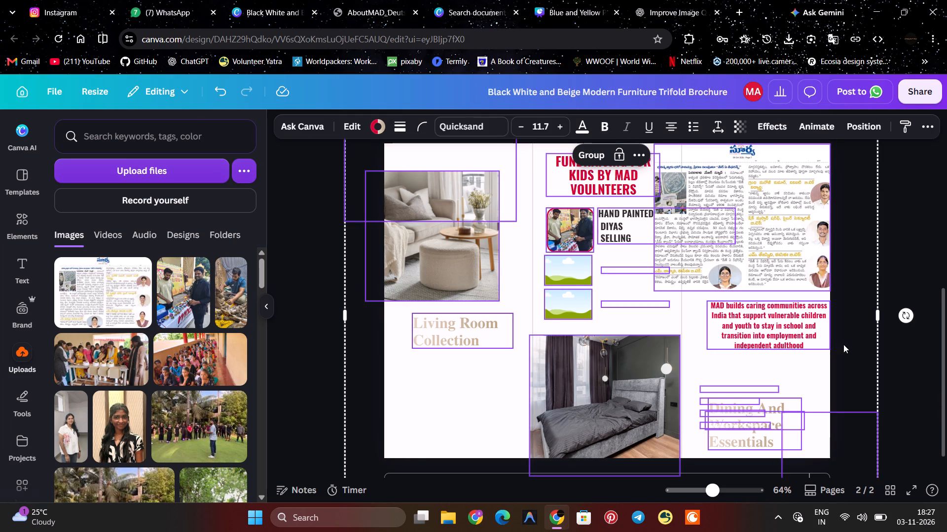
Change the text colour of the "MAD builds caring communities across India" paragraph on page 2 to white.
double_click(795, 324)
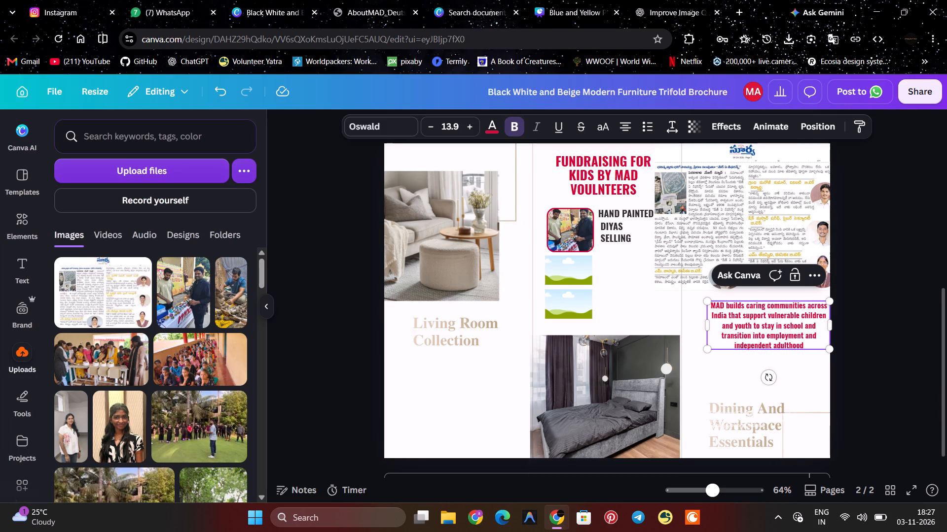
key(ctrl+a)
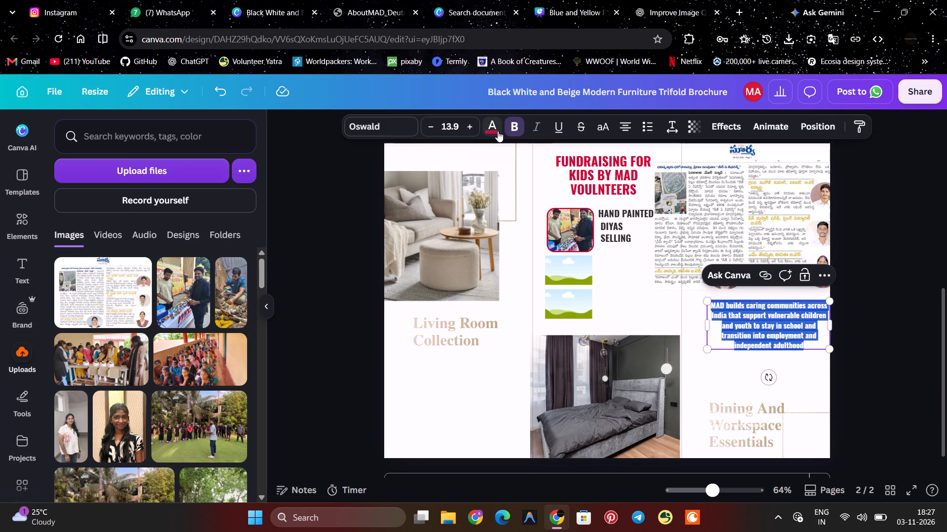
click(498, 131)
click(149, 213)
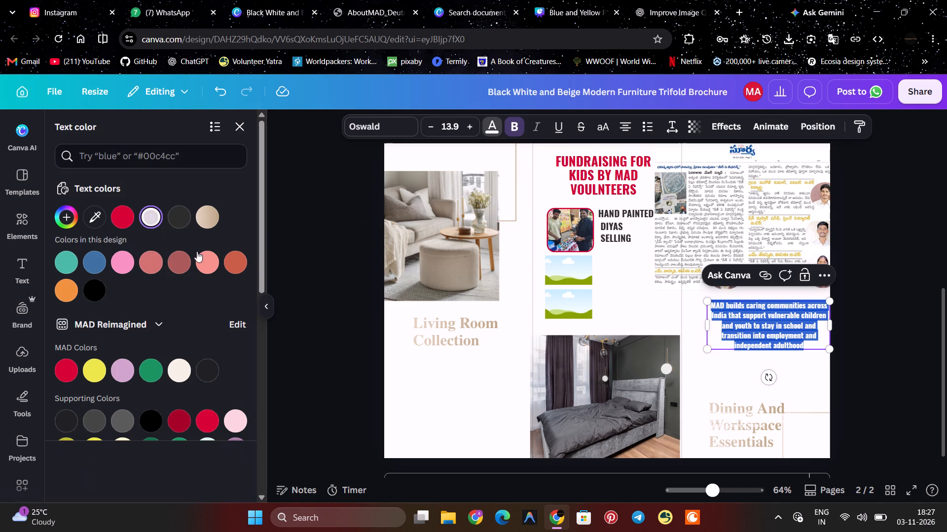
Change the text colour of the "FUNDRAISING FOR KIDS BY MAD VOULNTEERS" heading on page 2 to white.
click(584, 172)
double_click(585, 172)
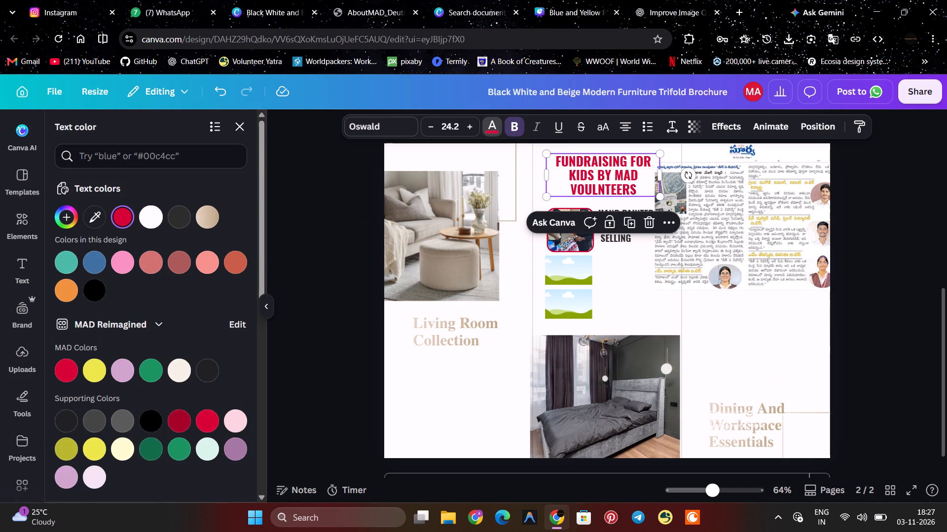
double_click(586, 172)
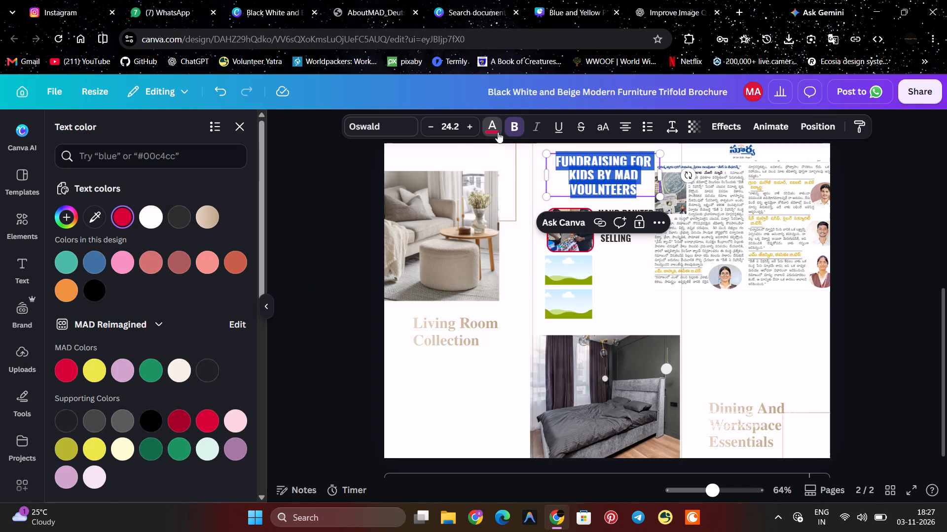
click(498, 132)
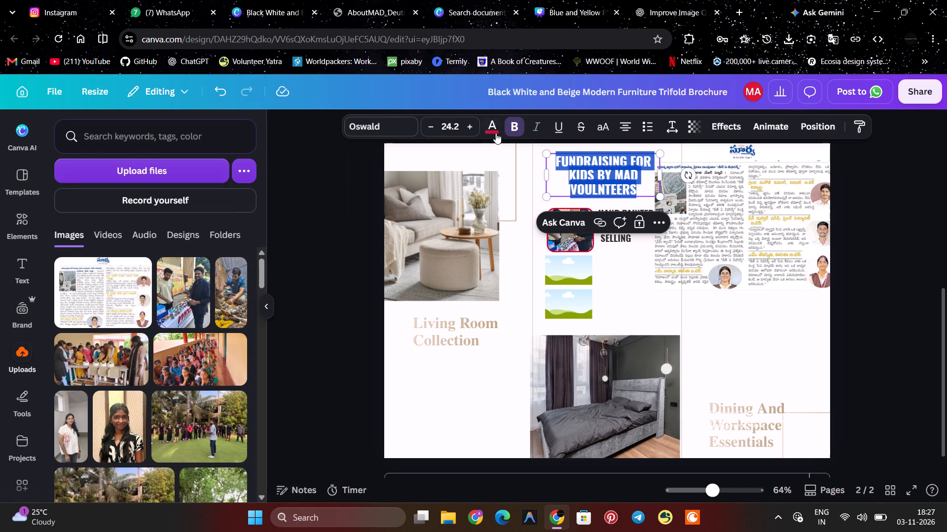
click(493, 132)
click(153, 218)
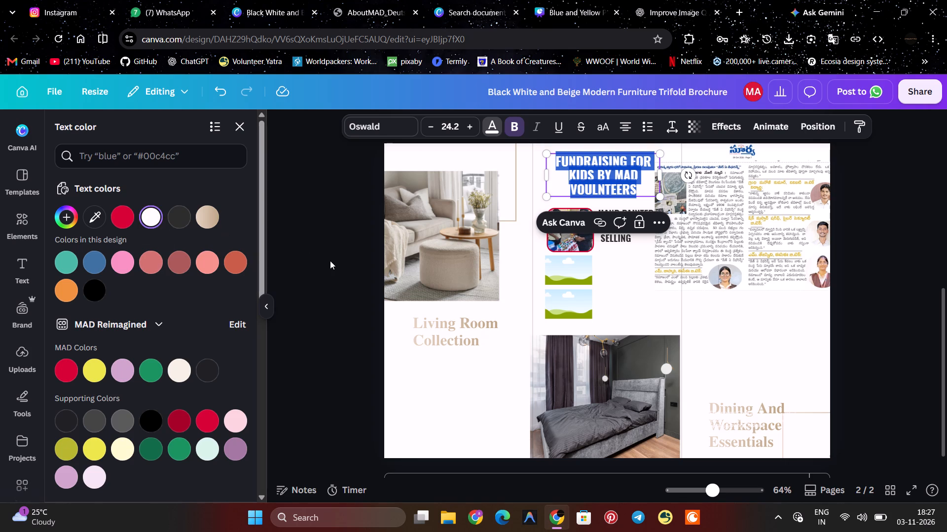
click(319, 256)
Set the background colour of page 2 to the brand red.
click(437, 157)
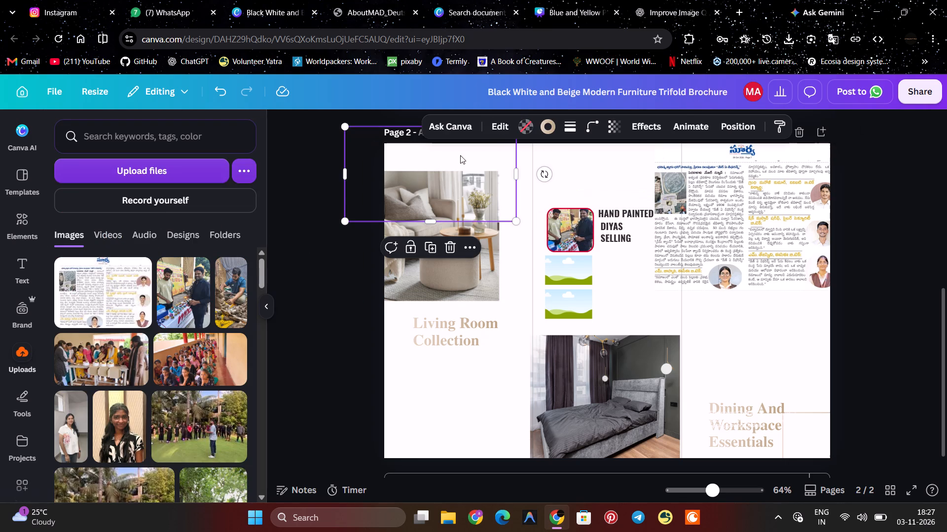
click(530, 310)
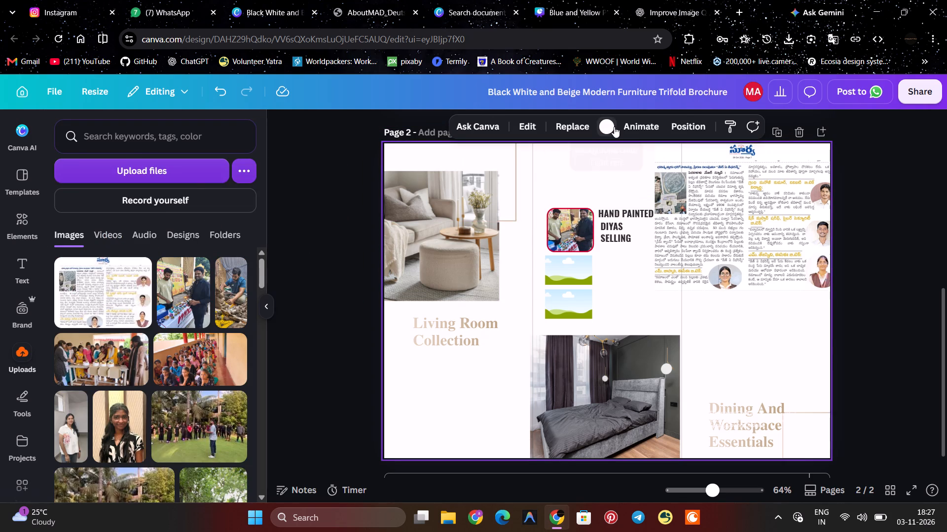
click(612, 127)
click(128, 212)
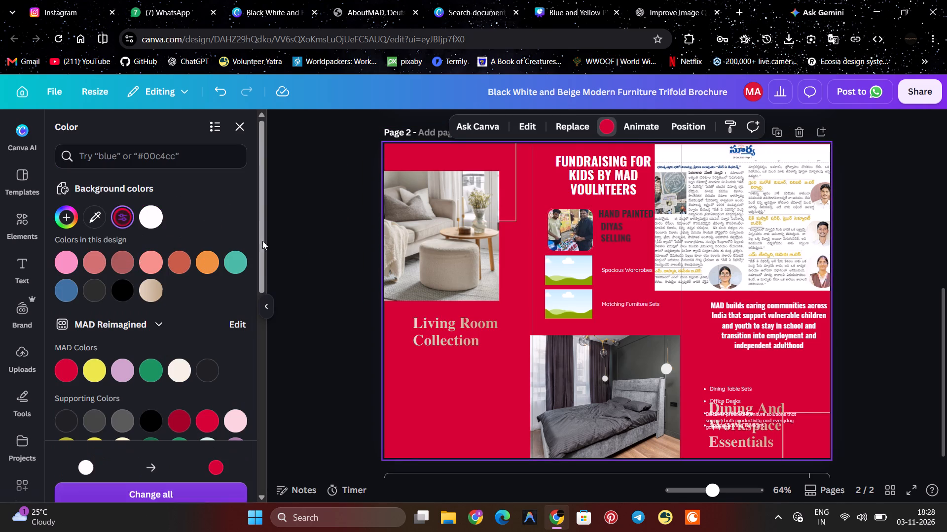
click(327, 225)
click(328, 298)
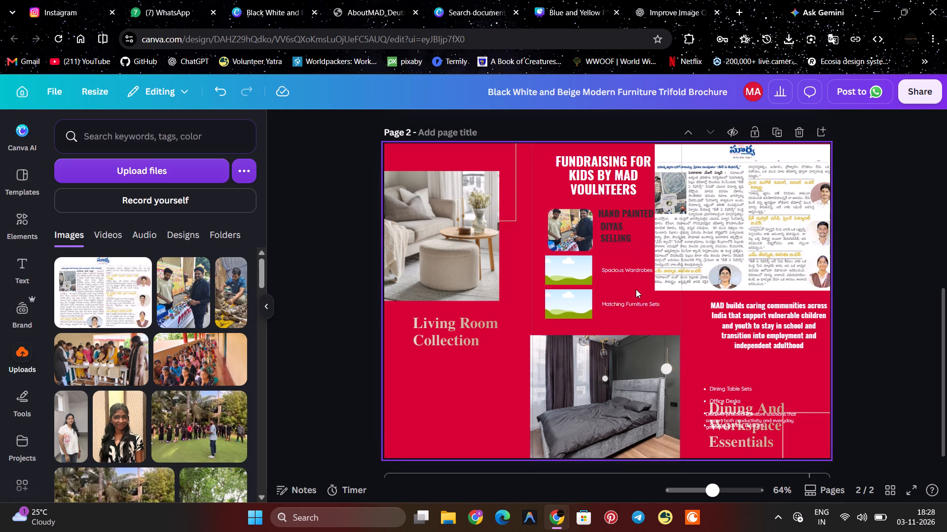
Nudge the "HAND PAINTED DIYAS SELLING" text on page 2 slightly down and closer to the photo beside it.
click(624, 228)
click(733, 227)
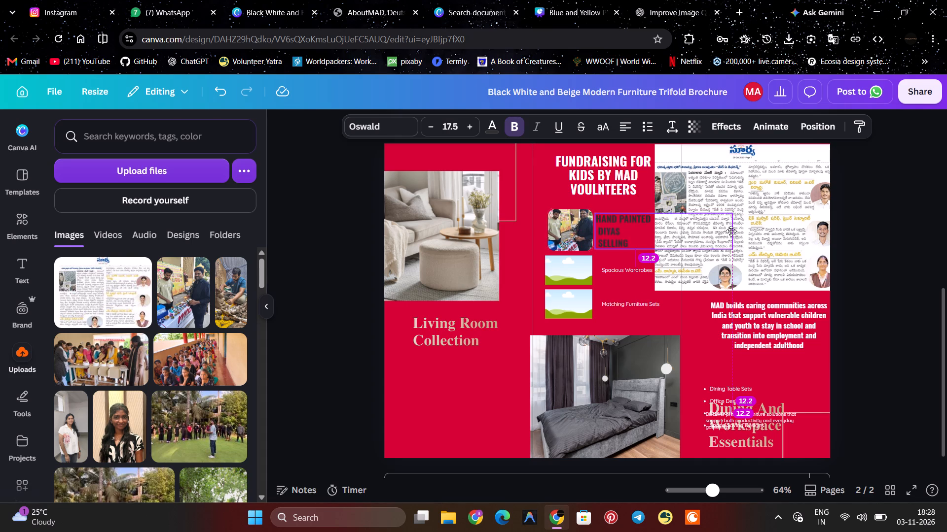
click(857, 226)
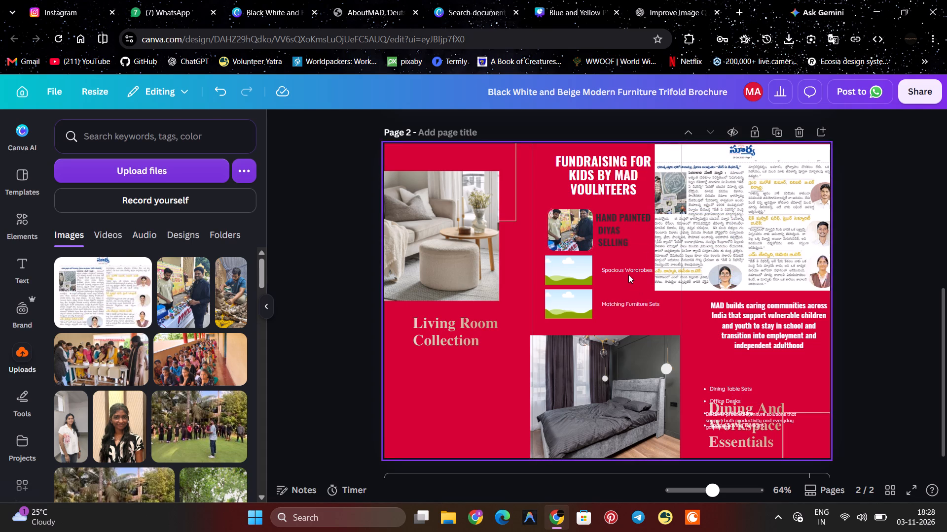
Move the "Spacious Wardrobes" caption on page 2 closer to the upper placeholder image beside it.
click(637, 270)
drag(637, 270, 629, 273)
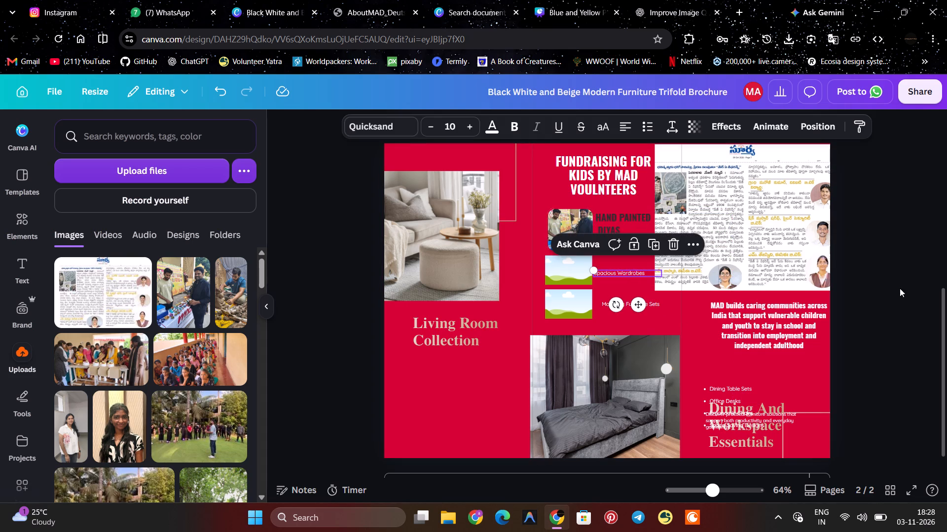
click(913, 290)
Change the border colour of the diya-selling photo on page 2 to white.
click(581, 229)
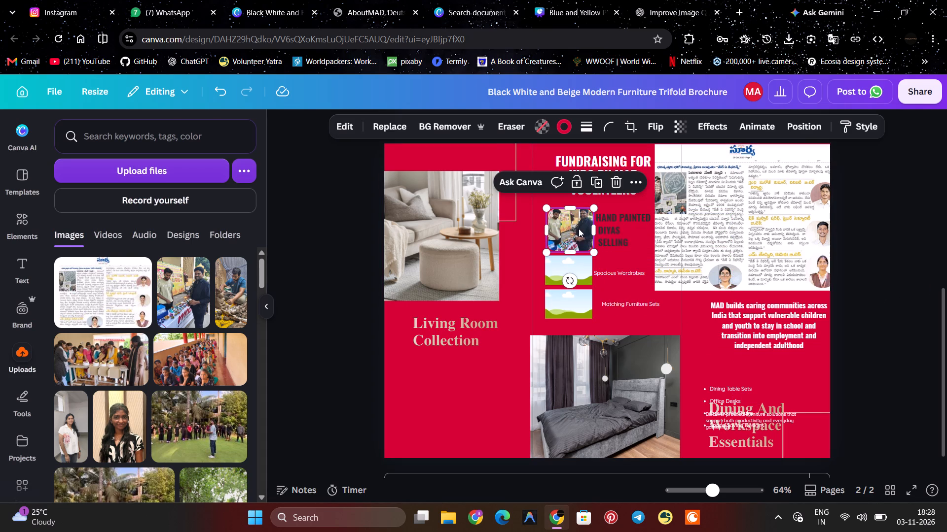
click(568, 133)
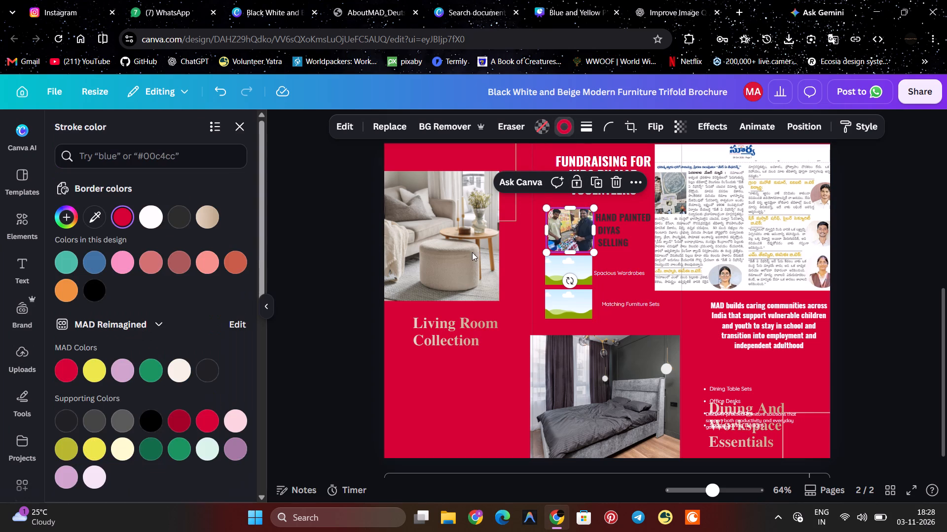
click(157, 223)
click(330, 250)
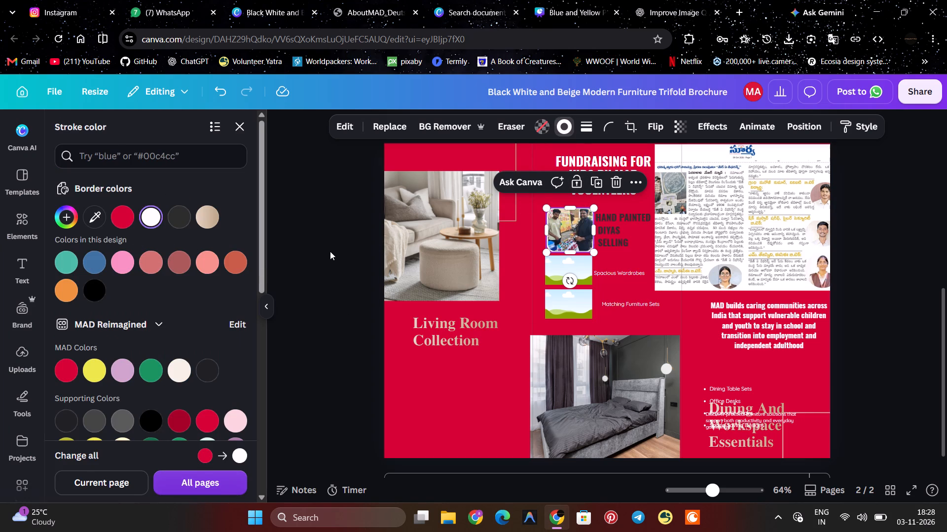
click(330, 297)
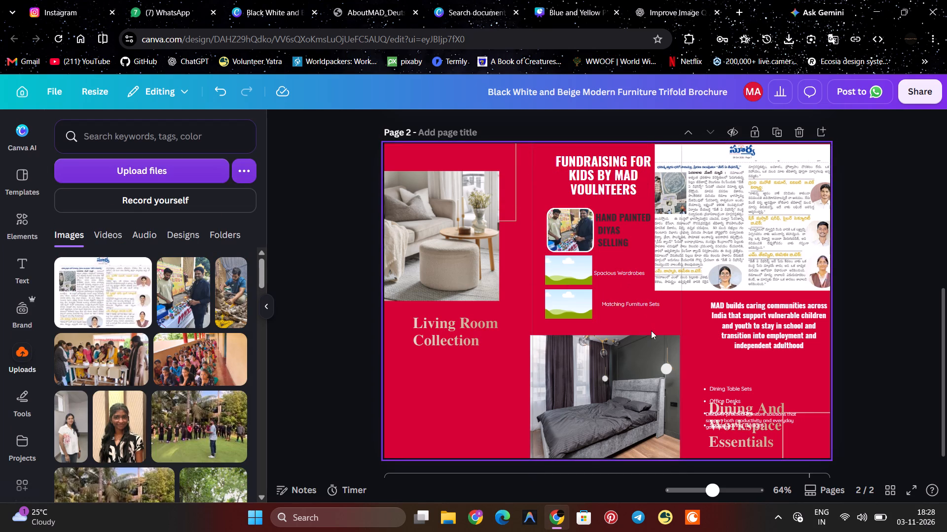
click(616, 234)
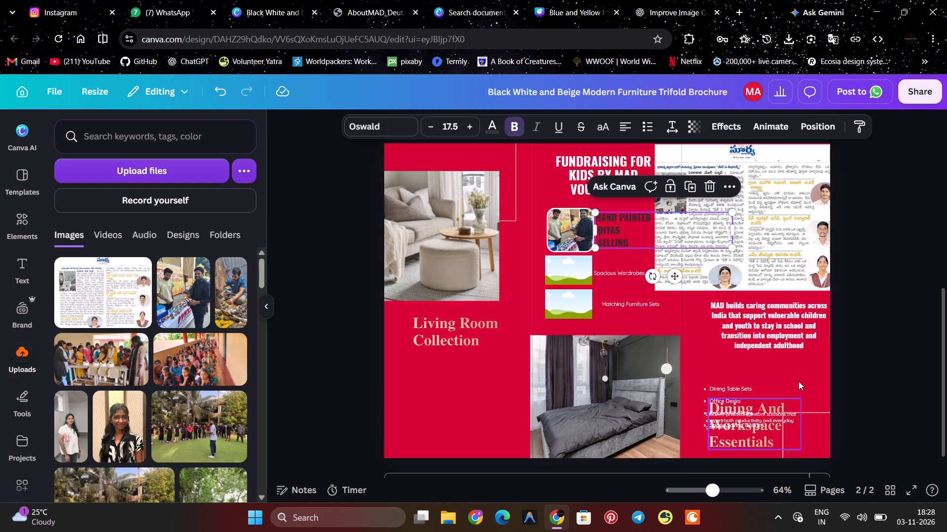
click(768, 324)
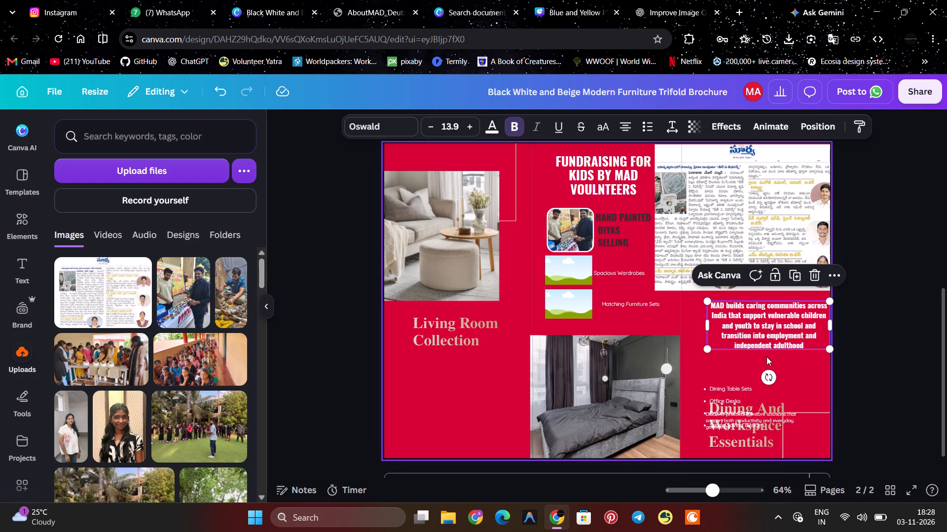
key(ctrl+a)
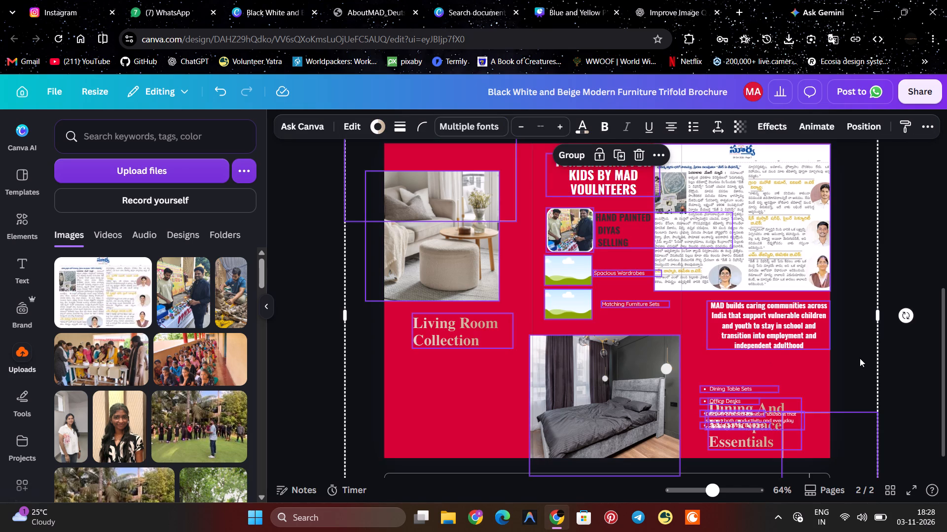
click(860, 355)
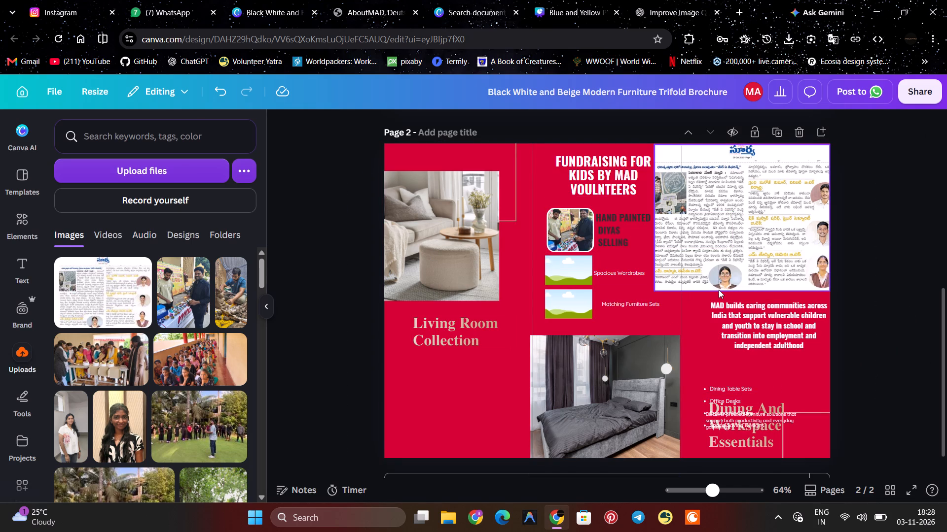
Shift the newspaper clipping on page 2 slightly down, leaving a narrow red gap at the page's upper edge.
scroll(719, 291, up, 1)
click(747, 295)
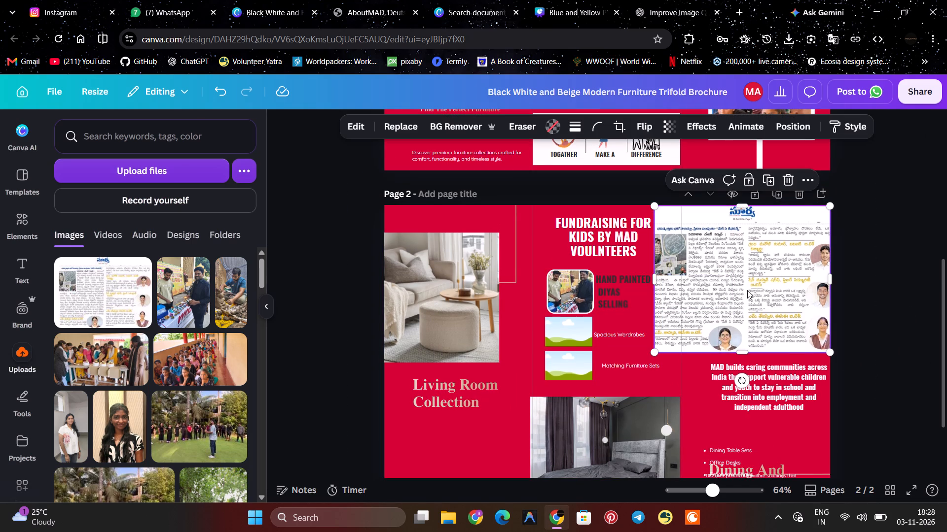
click(747, 290)
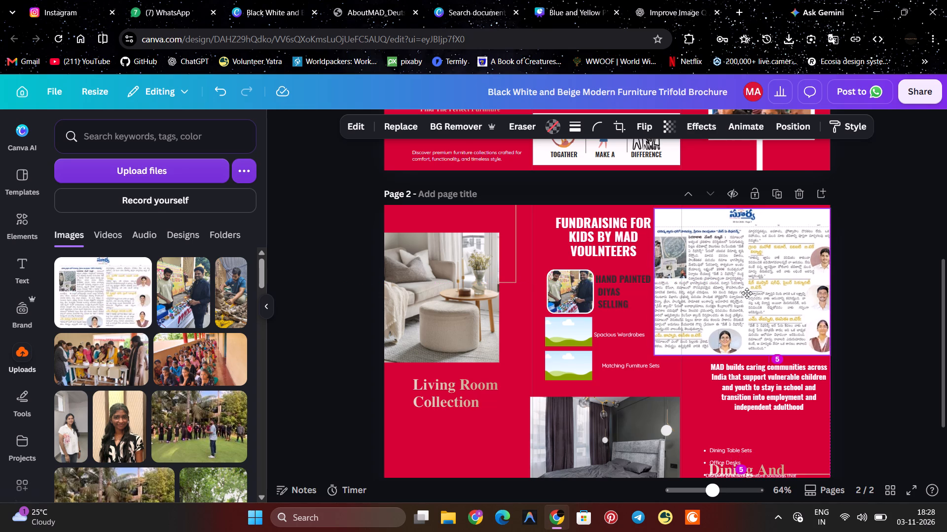
click(892, 254)
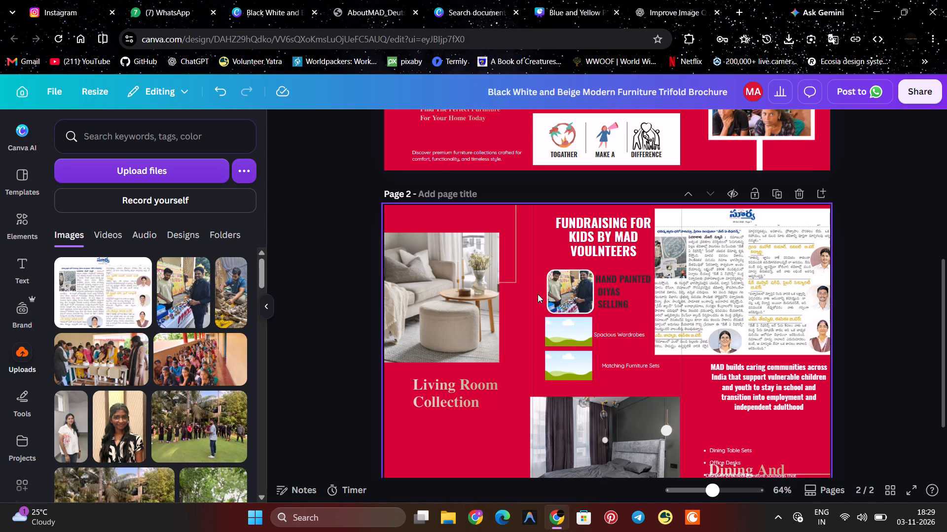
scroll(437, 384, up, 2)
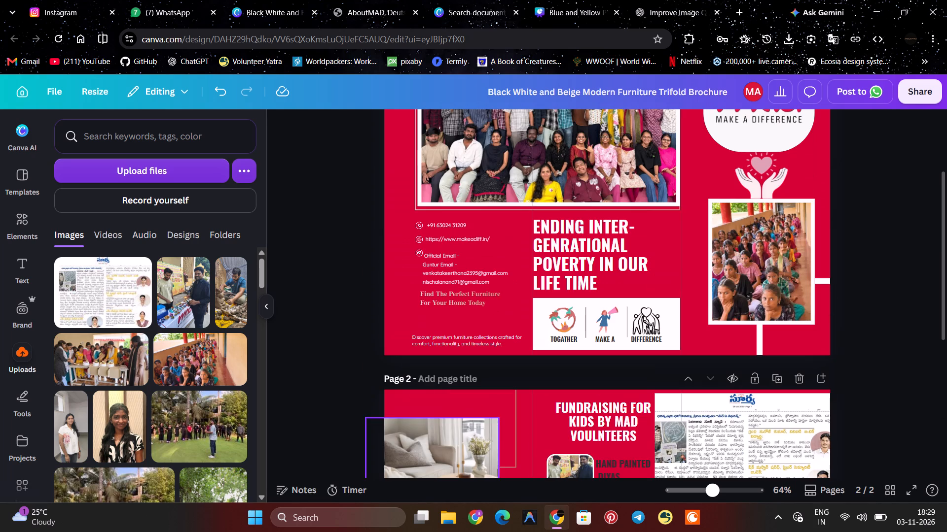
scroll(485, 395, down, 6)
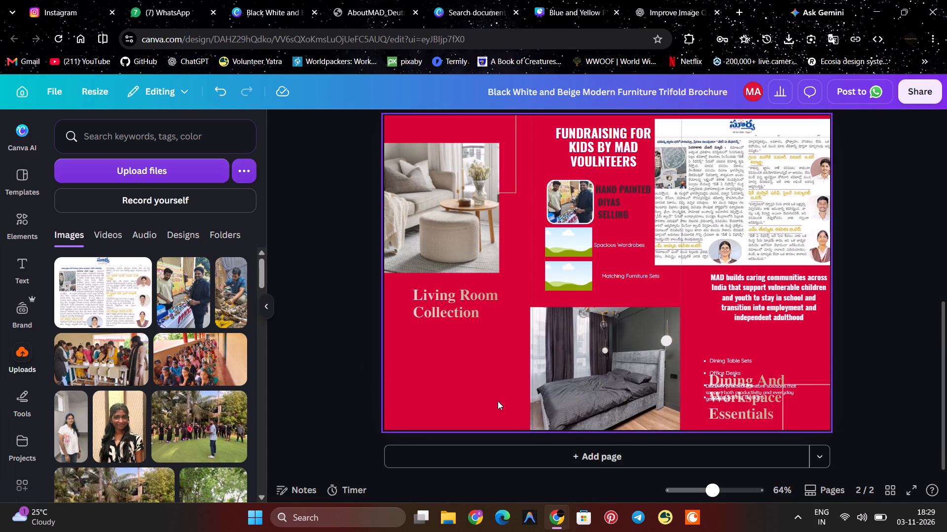
Move the "Dining And Workspace Essentials" heading on page 2 to the empty red area below "Living Room Collection".
click(766, 376)
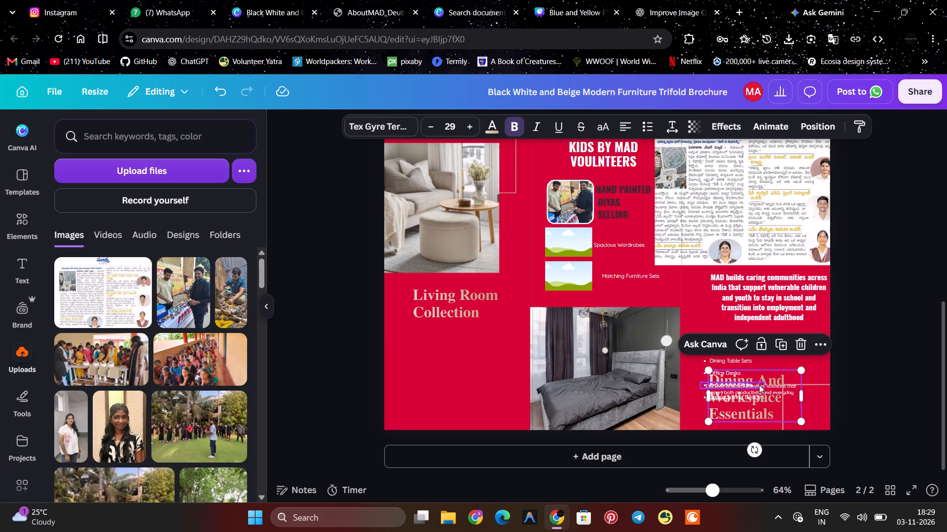
drag(759, 383, 484, 363)
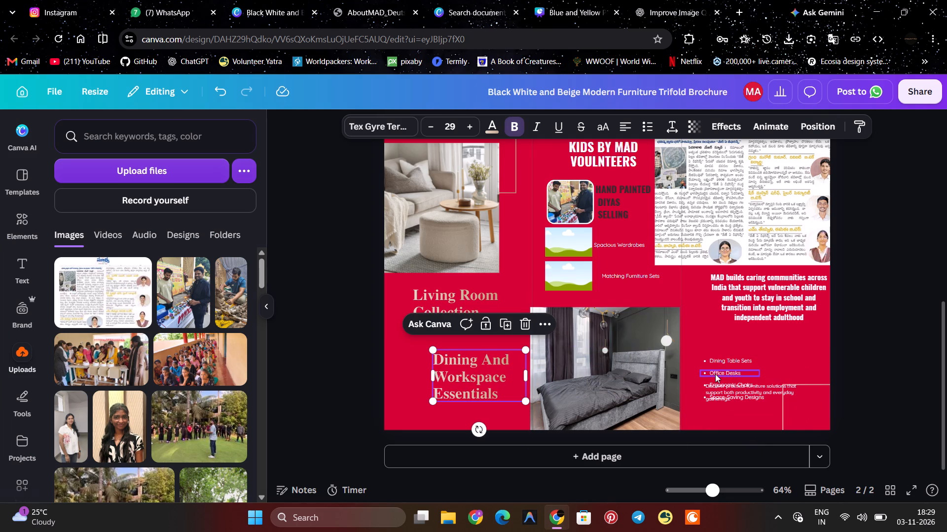
Delete the "Dining Table Sets" and "Office Desks" bullet lines below the MAD paragraph on page 2.
click(731, 360)
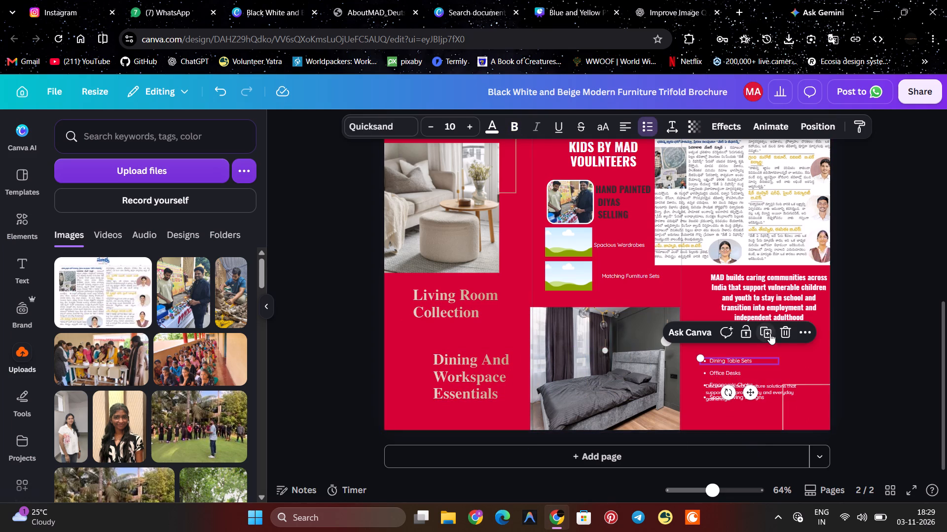
click(783, 332)
click(722, 370)
click(771, 346)
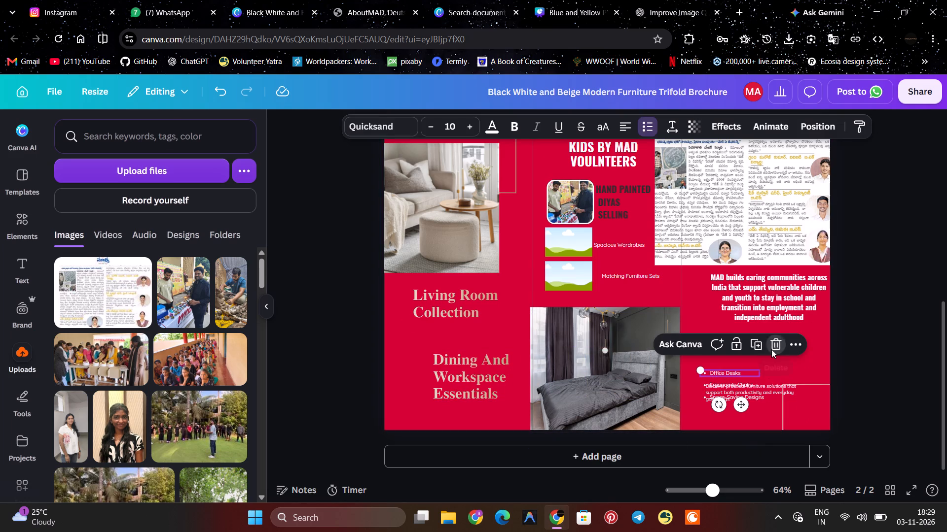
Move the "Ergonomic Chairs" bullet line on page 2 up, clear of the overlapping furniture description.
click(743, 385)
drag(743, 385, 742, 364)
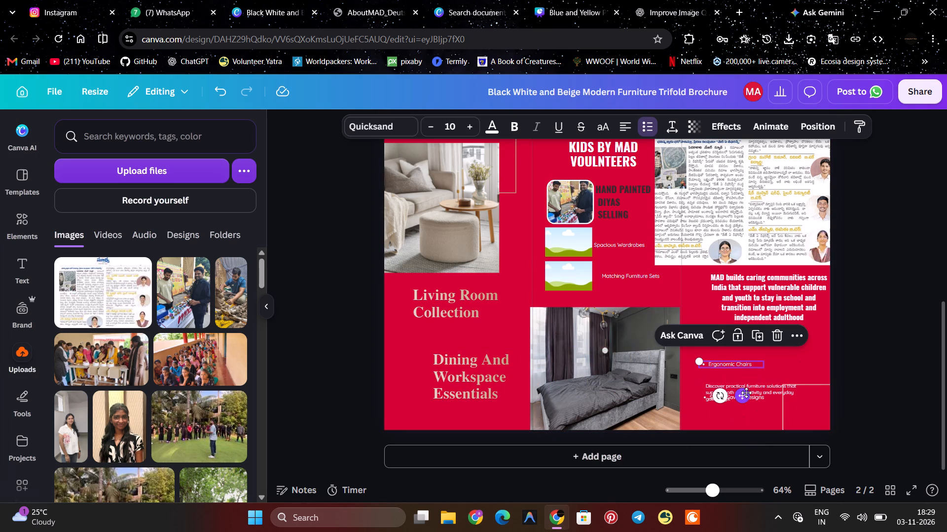
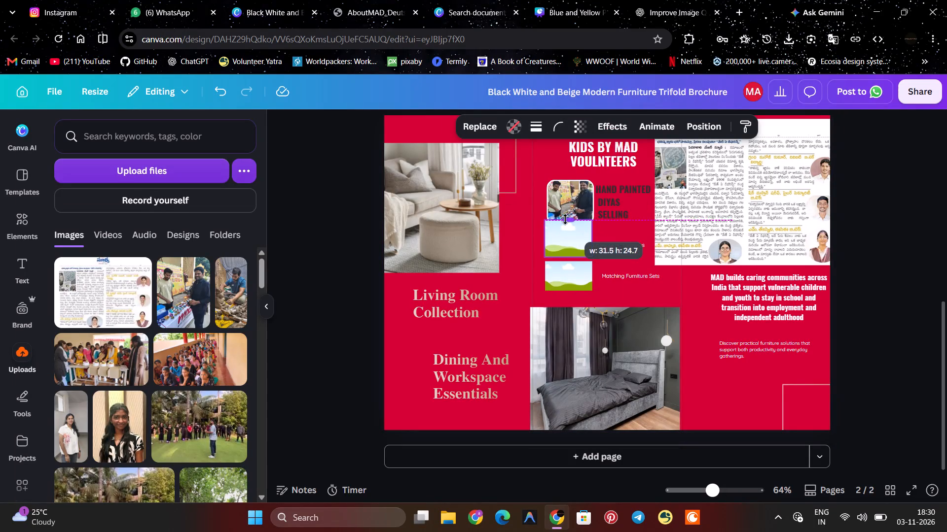
Make the upper placeholder image on page 2 taller and respace both placeholders downward so they stack below the diya-selling photo.
drag(565, 219, 565, 202)
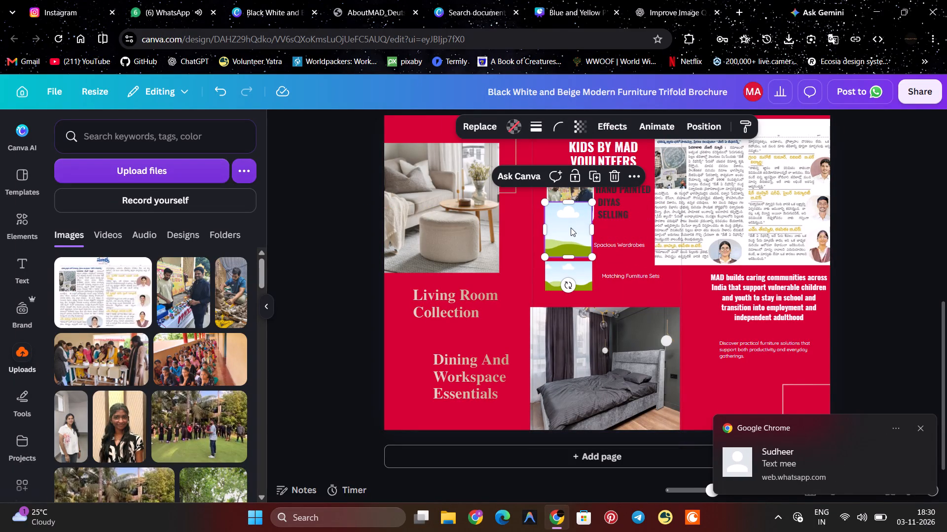
drag(579, 271, 579, 276)
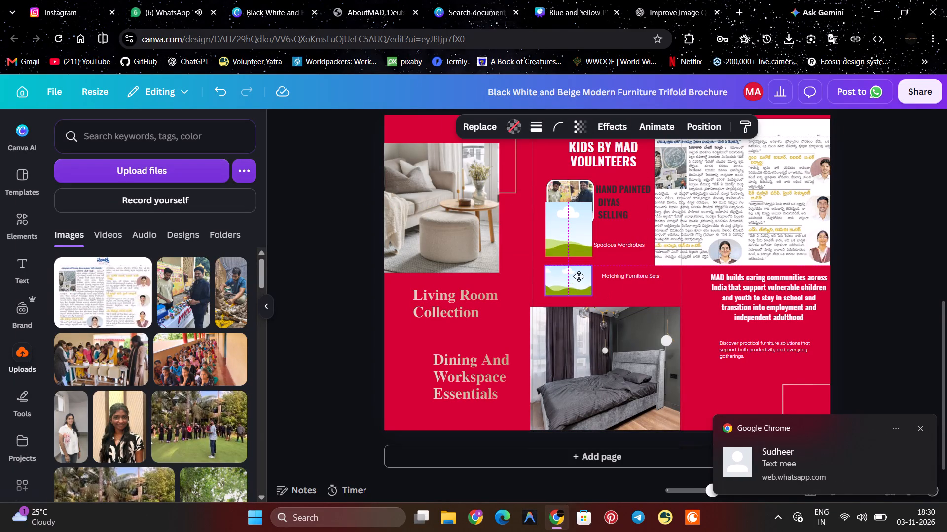
drag(579, 276, 579, 282)
drag(564, 222, 564, 243)
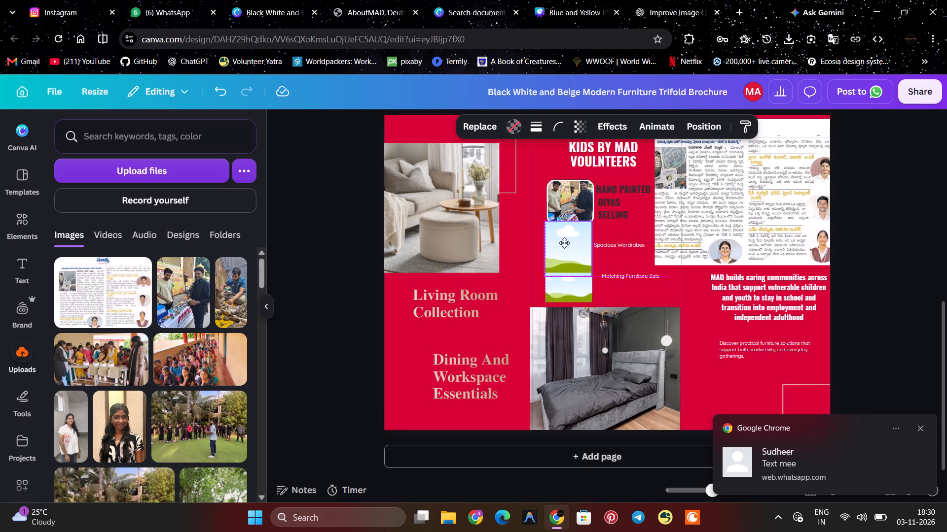
drag(564, 243, 564, 244)
Shrink the upper placeholder image to a small portrait size and place it just below the diya-selling photo, beside the "Spacious Wardrobes" caption.
drag(591, 278, 581, 268)
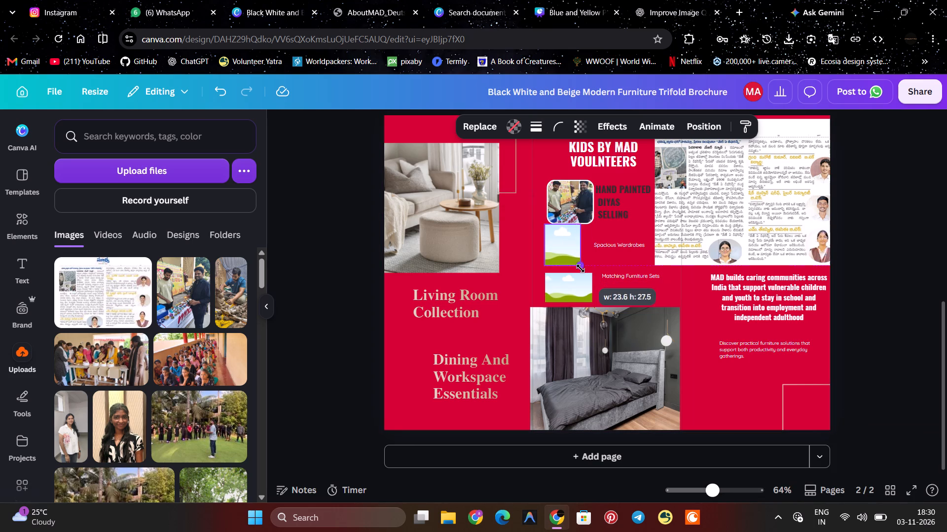
drag(581, 268, 583, 269)
drag(560, 244, 568, 246)
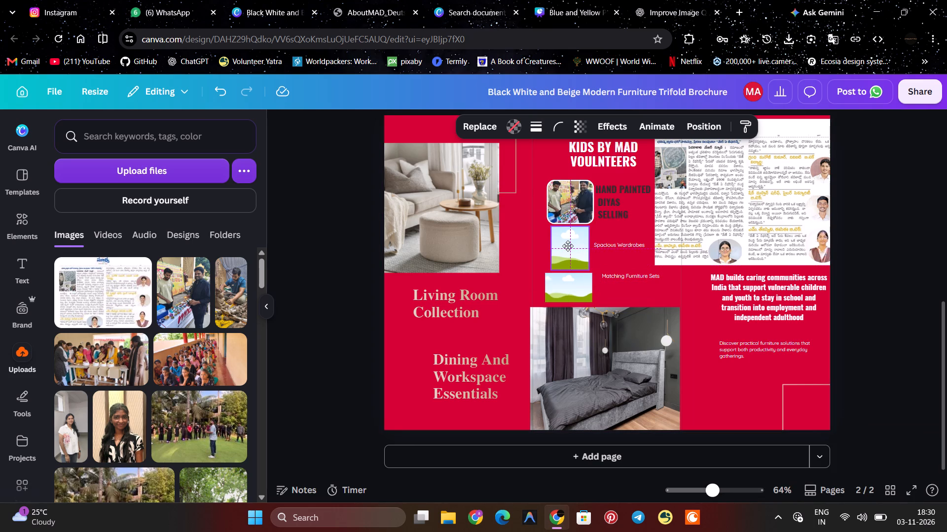
drag(568, 246, 568, 246)
click(569, 245)
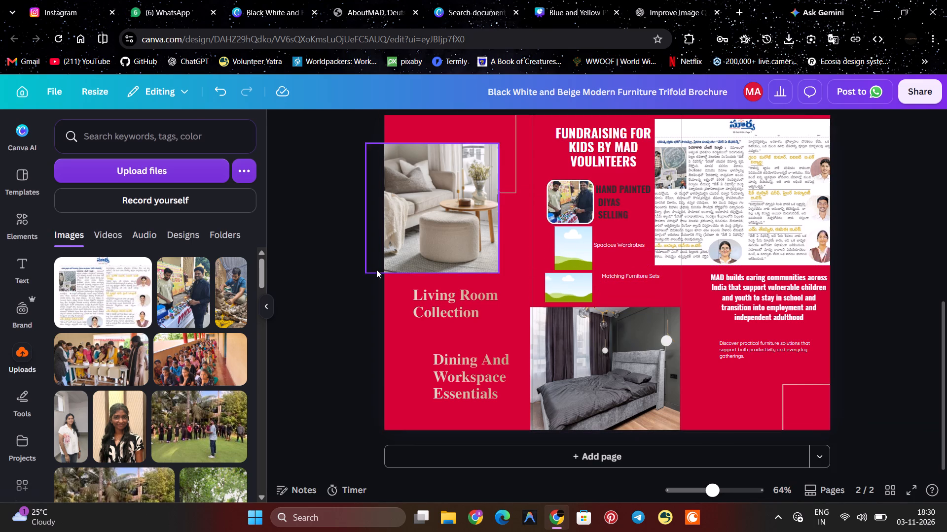
Add the uploaded portrait photo of the crouching man to page 2 and fit it into the upper placeholder below the diya-selling photo.
click(233, 293)
drag(609, 306, 576, 282)
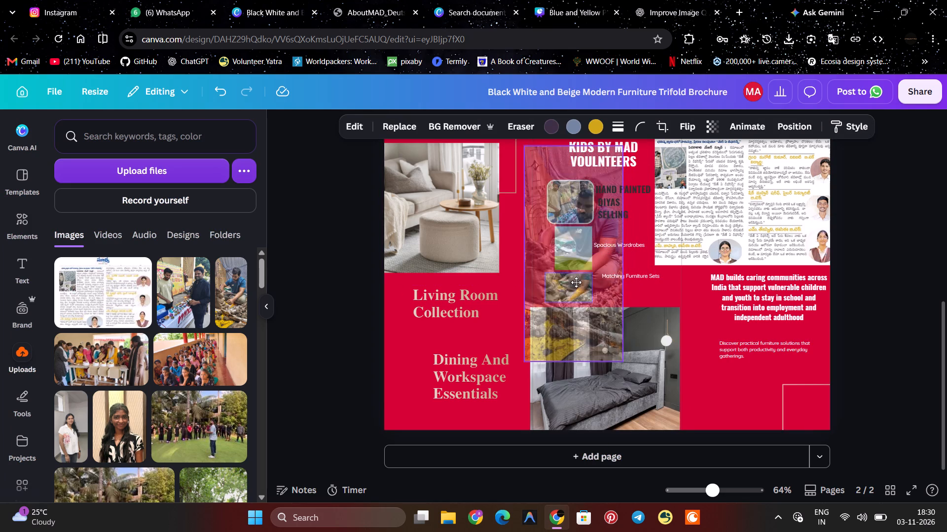
drag(576, 282, 576, 264)
click(570, 247)
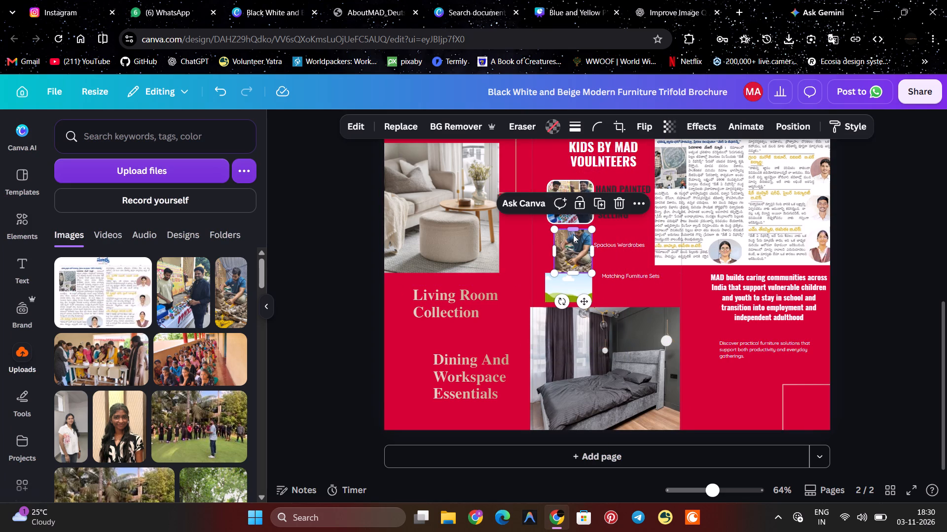
Enlarge the idol-making photo on page 2 slightly and shift it to sit beneath the diya-selling photo.
click(573, 234)
drag(572, 231, 572, 227)
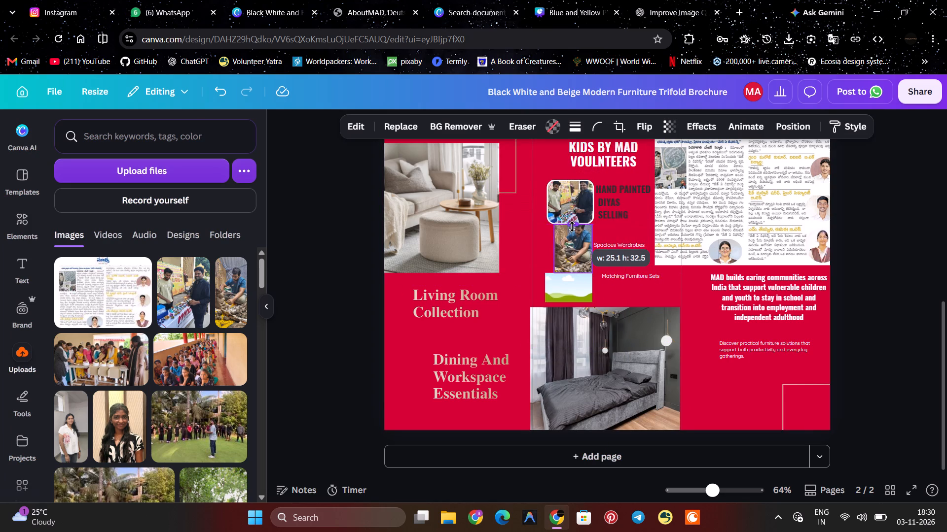
drag(572, 227, 572, 226)
click(575, 244)
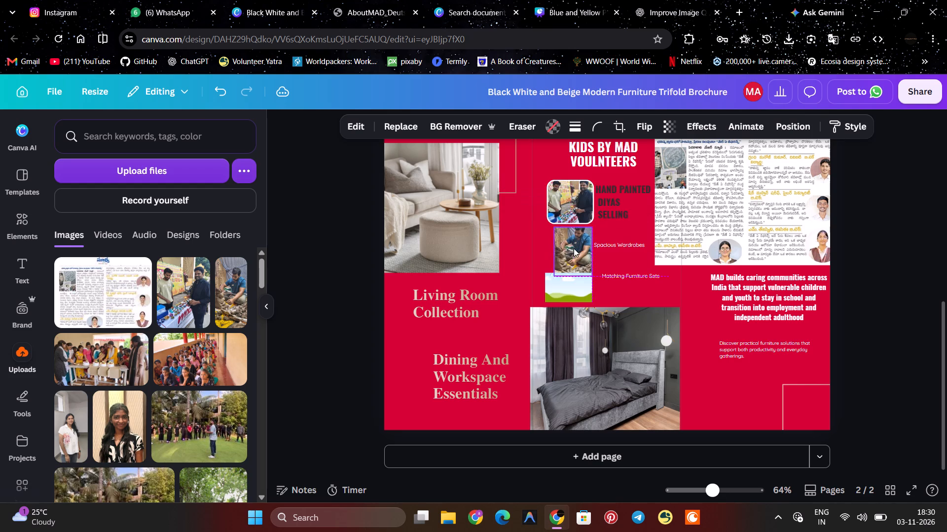
drag(590, 250, 595, 250)
drag(570, 256, 565, 257)
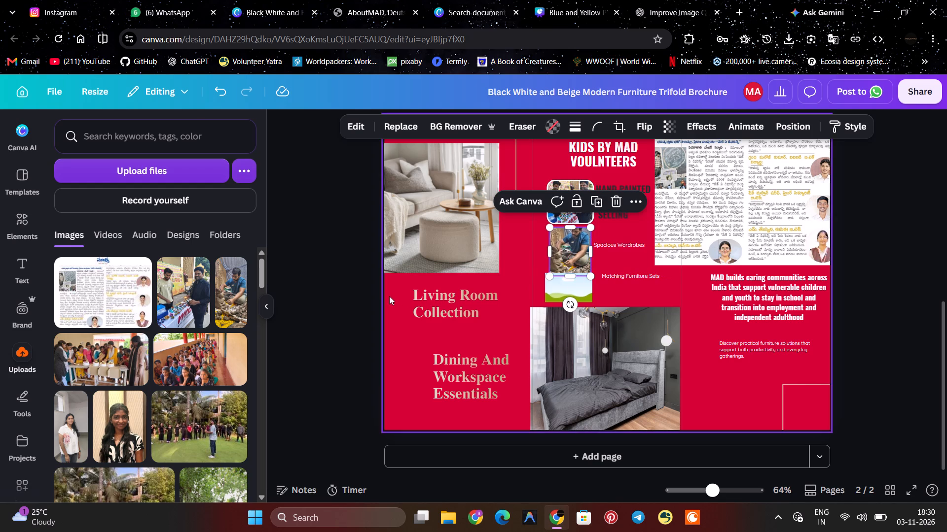
click(337, 284)
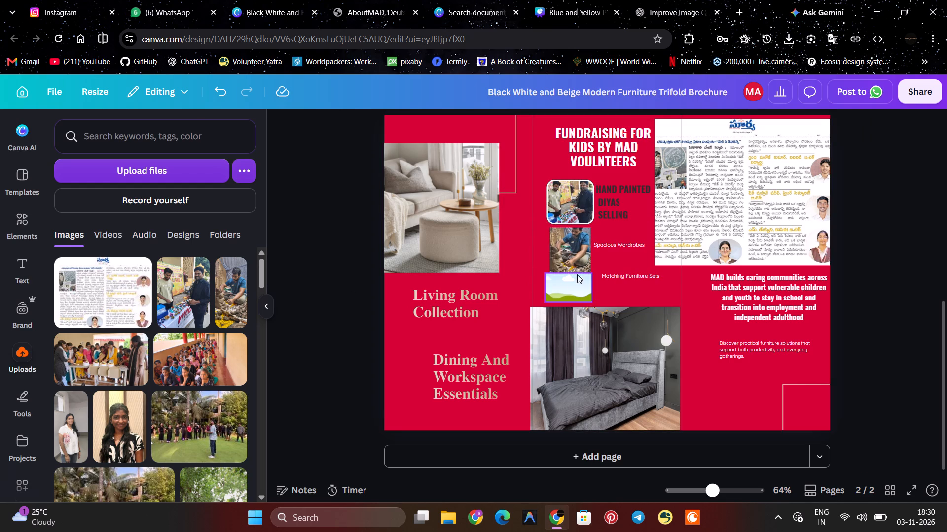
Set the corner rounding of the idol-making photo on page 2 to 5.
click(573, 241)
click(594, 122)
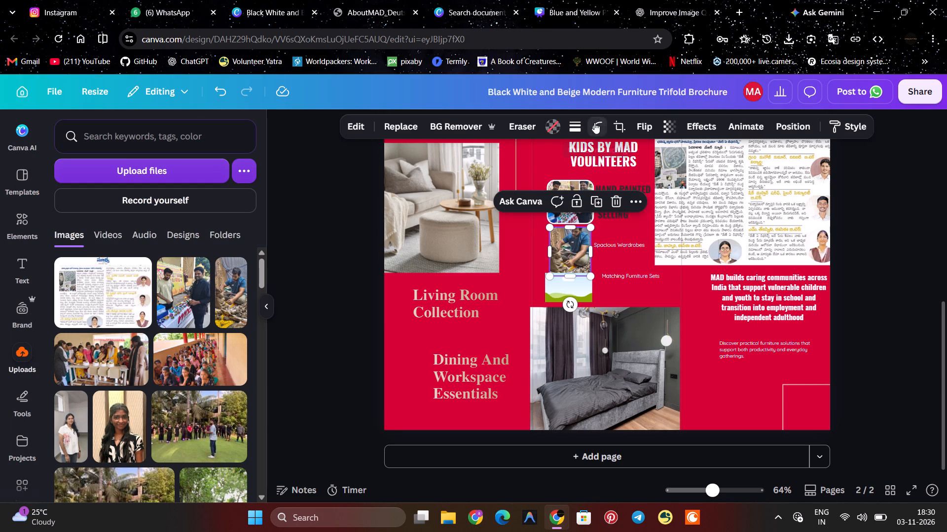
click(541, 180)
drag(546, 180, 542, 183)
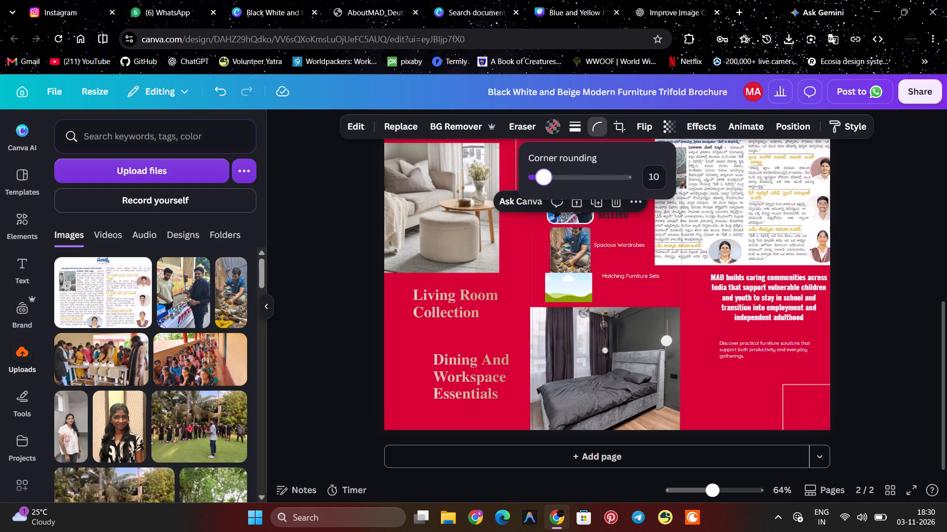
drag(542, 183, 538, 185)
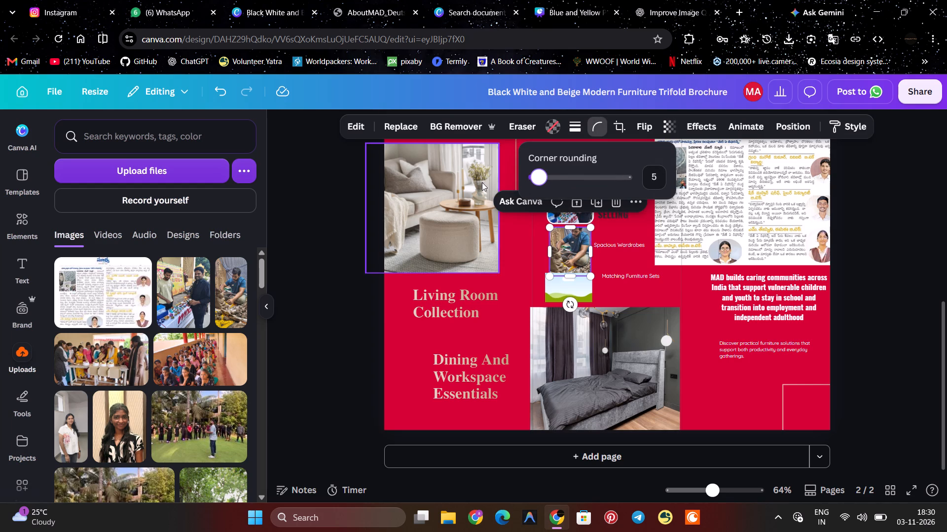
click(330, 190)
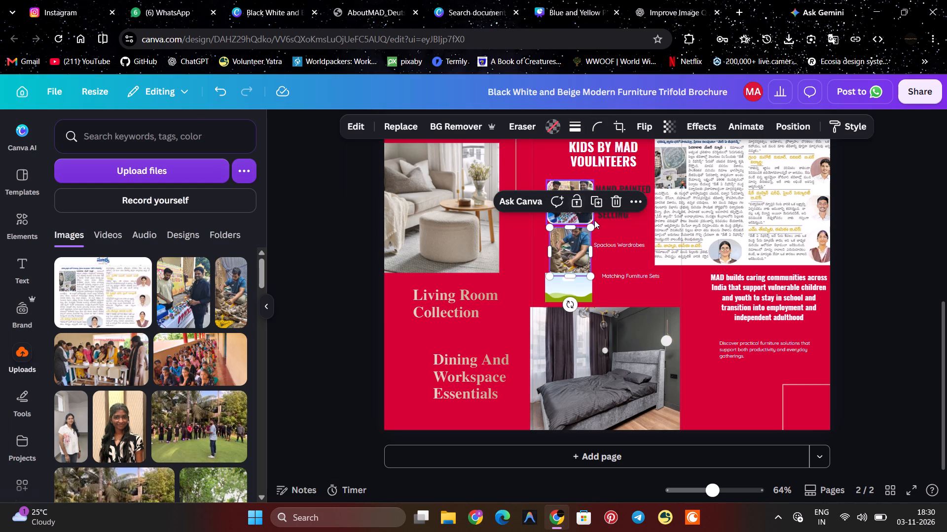
Give the idol-making photo on page 2 a solid white border with a stroke weight of 5.
click(577, 239)
click(582, 248)
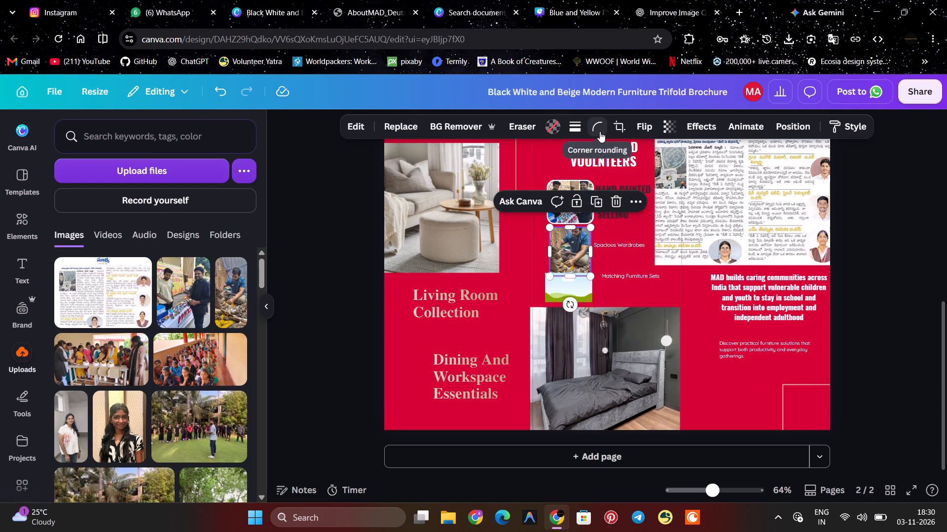
click(580, 131)
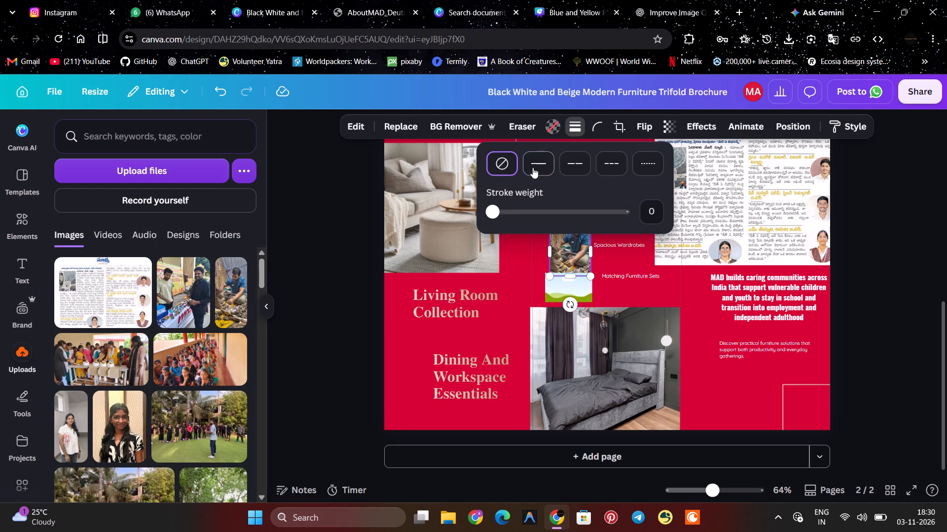
click(533, 167)
drag(503, 212, 506, 213)
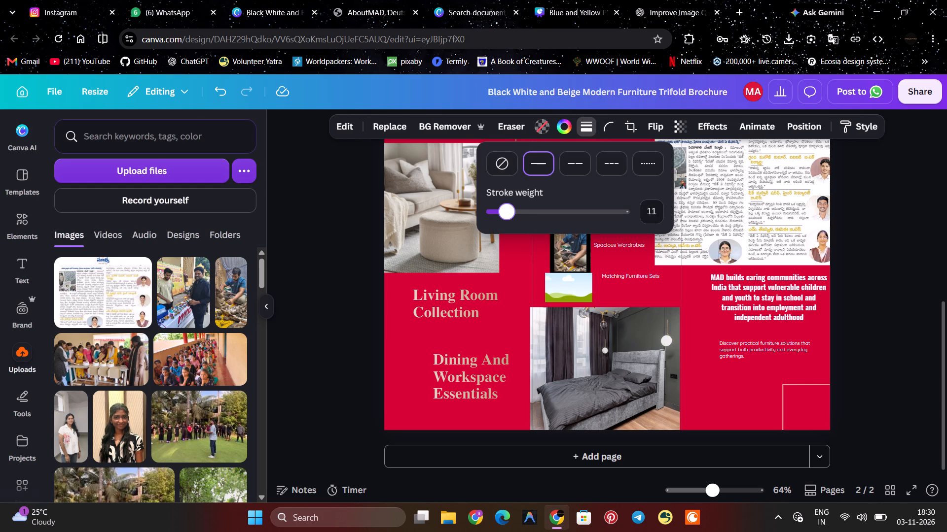
drag(506, 213, 498, 214)
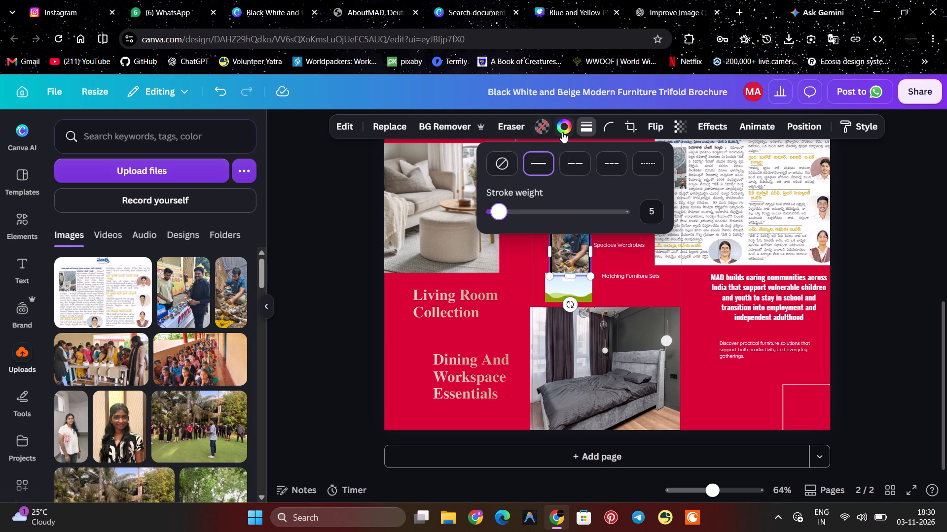
click(562, 132)
click(127, 224)
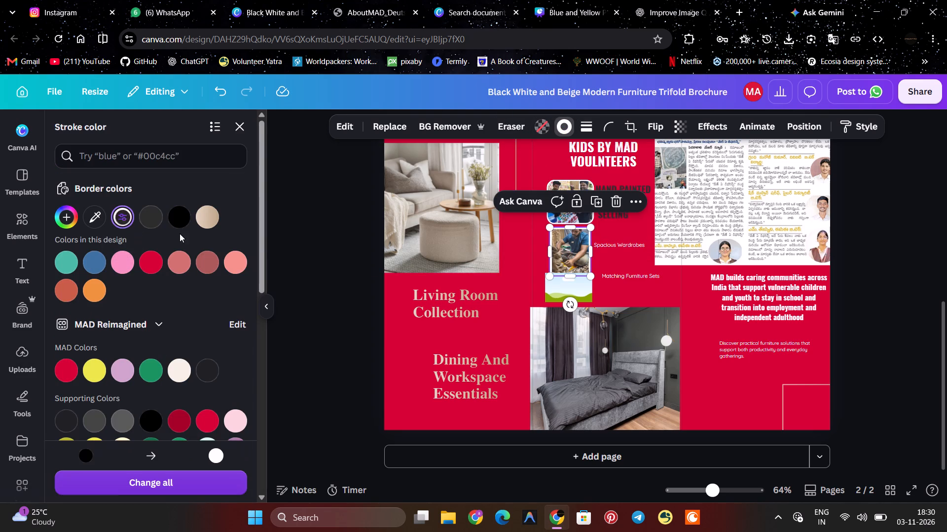
click(337, 232)
Increase the corner rounding of the idol-making photo on page 2 slightly above 5.
click(571, 248)
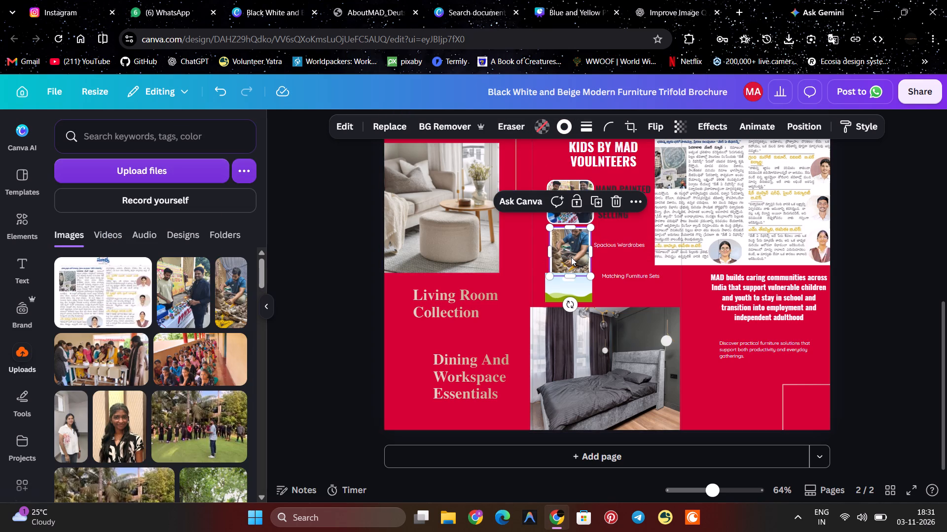
click(568, 253)
click(603, 123)
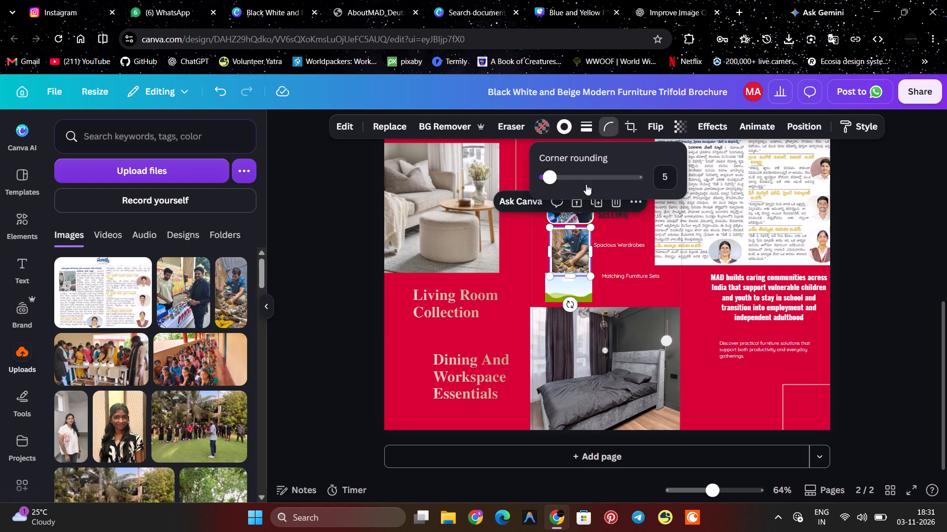
drag(550, 180, 556, 182)
click(335, 188)
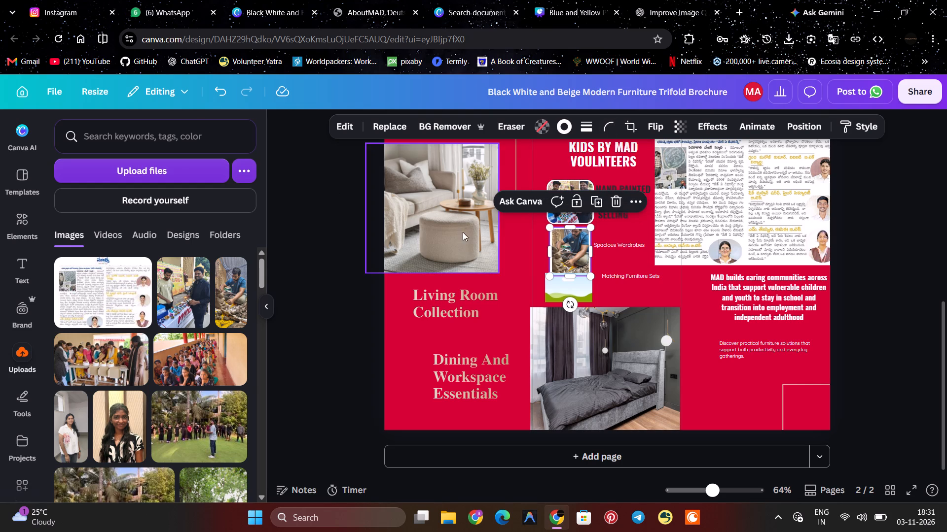
click(336, 225)
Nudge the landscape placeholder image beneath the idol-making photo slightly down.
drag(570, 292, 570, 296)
Move the diya-selling photo and its "HAND PAINTED DIYAS SELLING" text up, closer to the fundraising heading on page 2.
drag(558, 203, 557, 198)
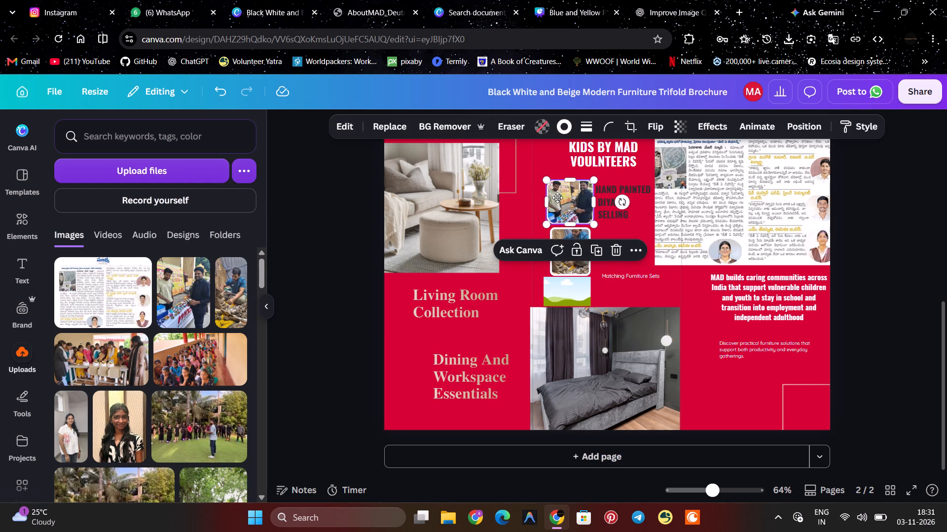
drag(557, 198, 557, 194)
drag(605, 203, 606, 195)
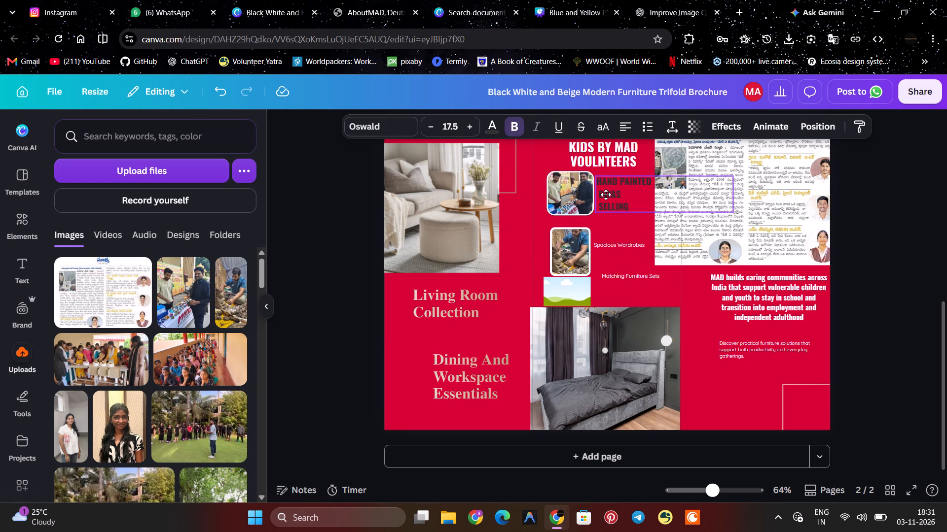
drag(606, 195, 606, 194)
click(609, 195)
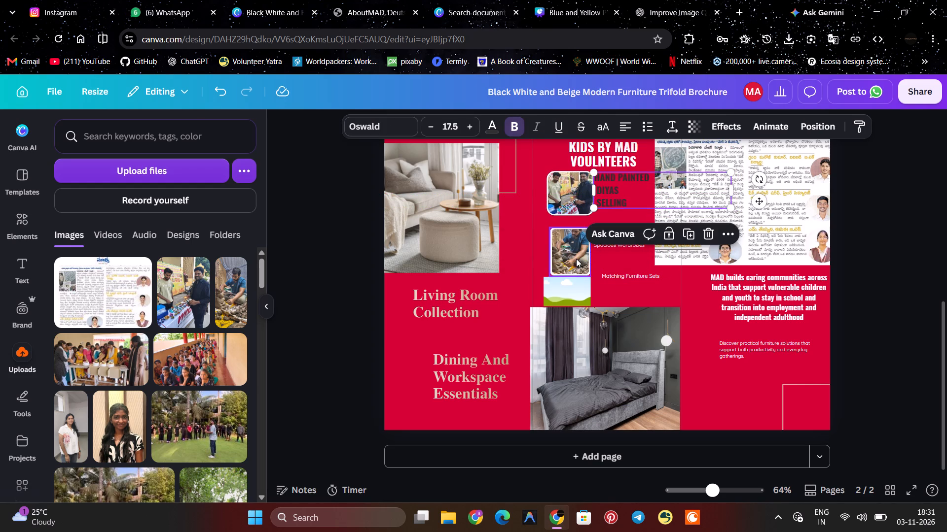
Move the idol-making photo, its "Spacious Wardrobes" caption and the landscape placeholder up to tighten the middle column of page 2.
drag(569, 259, 569, 253)
drag(619, 249, 619, 238)
drag(559, 289, 560, 281)
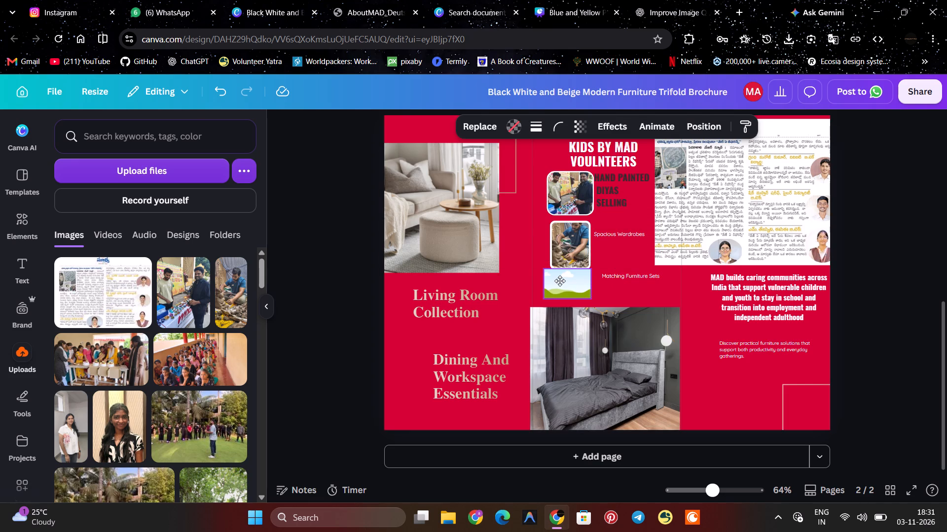
drag(560, 281, 566, 284)
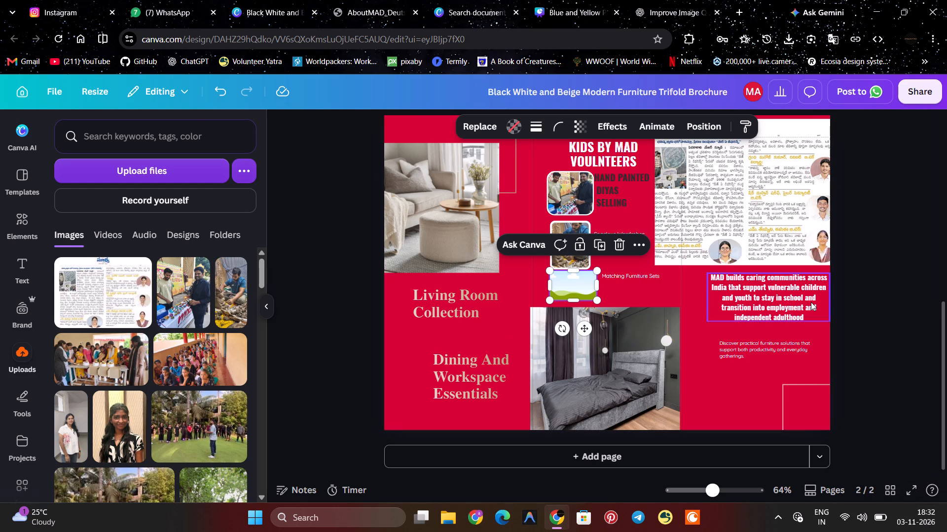
click(871, 298)
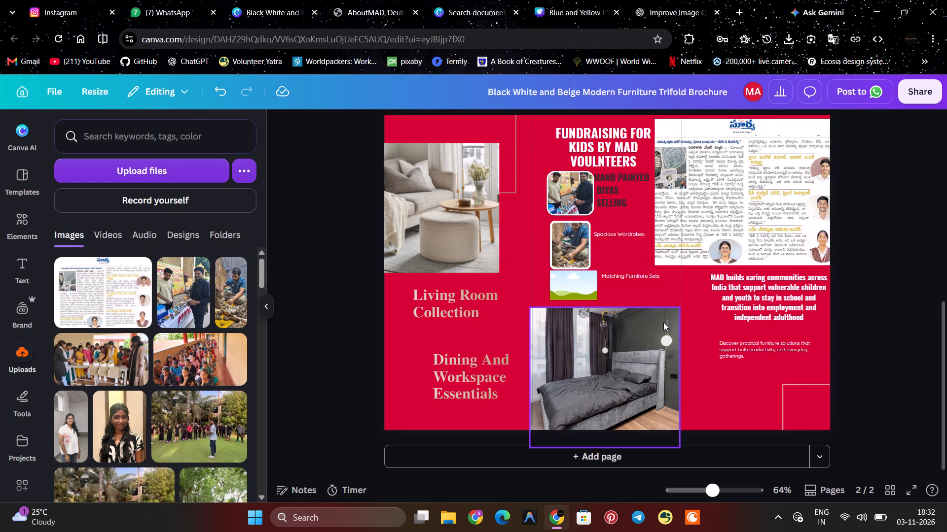
Enlarge the idol-making photo slightly and align its left edge with the diya-selling photo above it.
click(569, 245)
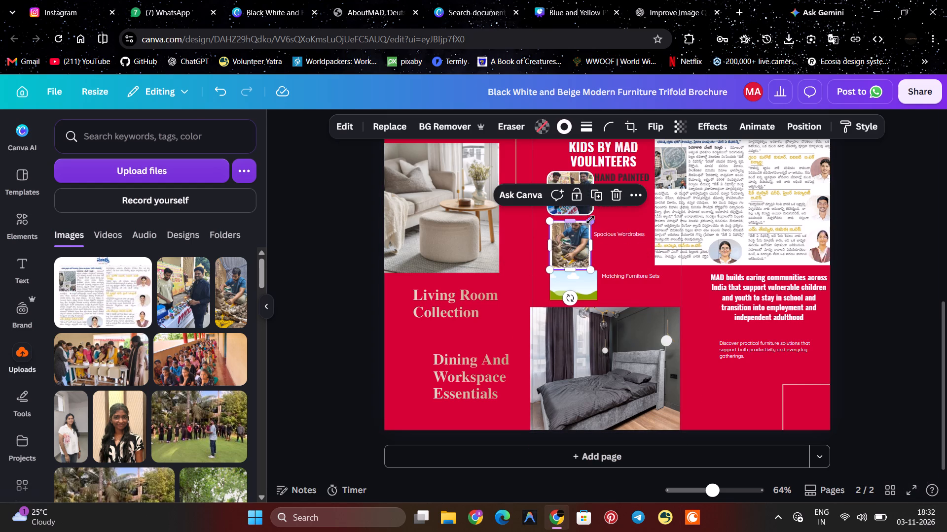
drag(593, 221, 594, 217)
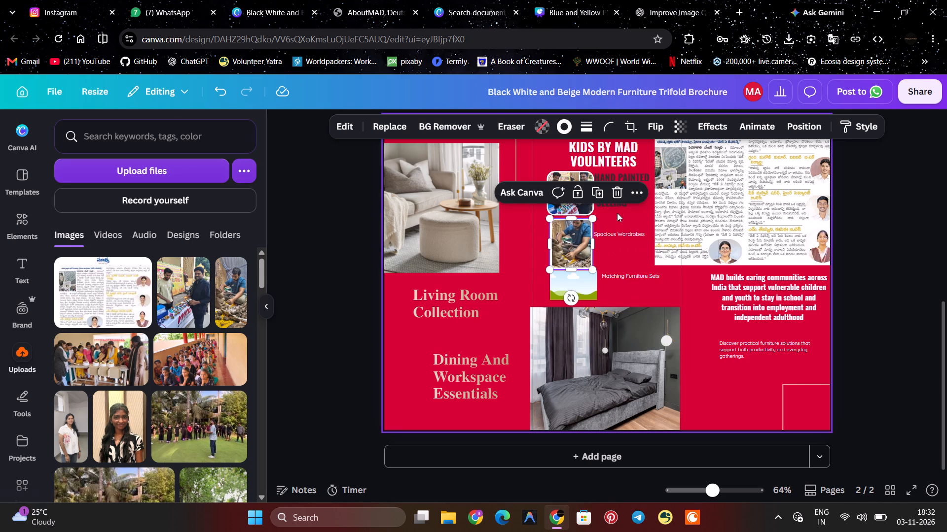
click(617, 213)
click(571, 253)
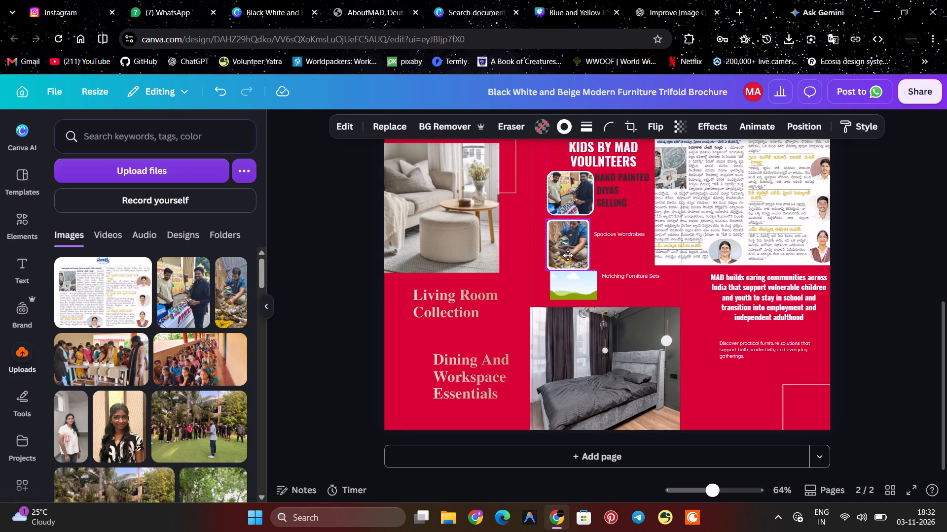
click(610, 216)
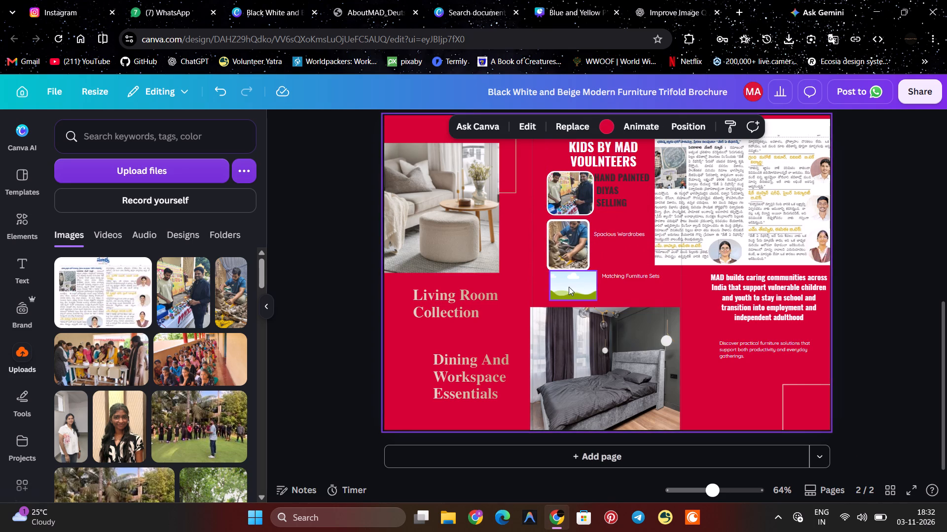
Align the landscape placeholder under the two photos on page 2 and shift the bedroom photo slightly down, clear of it.
click(568, 287)
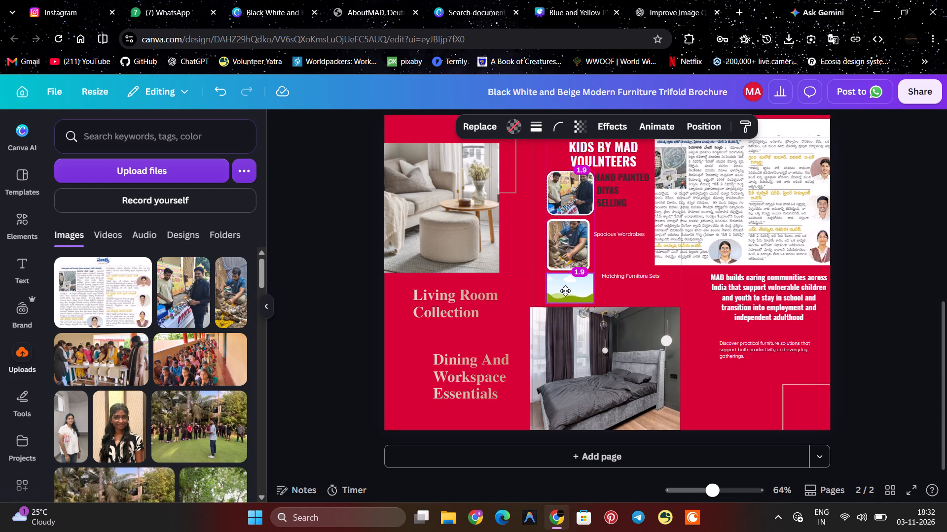
click(595, 368)
drag(604, 366, 605, 373)
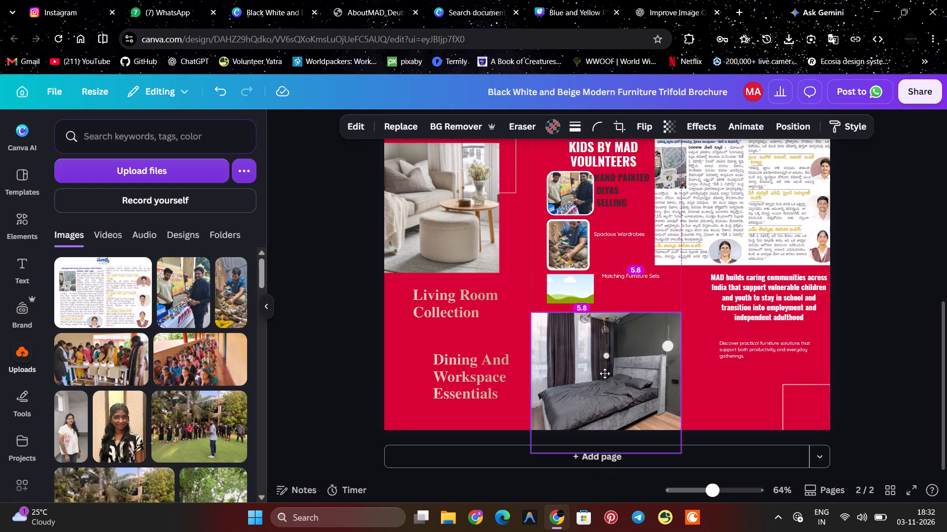
drag(605, 373, 605, 374)
click(602, 253)
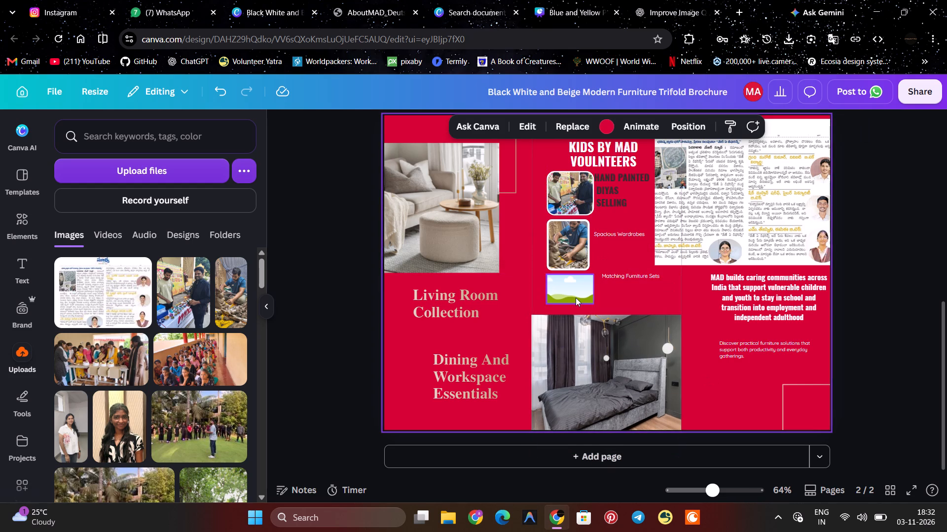
Replace the "Spacious Wardrobes" caption beside the idol-making photo with "GANESH IDOLS MAKING & SELLING".
click(623, 228)
click(622, 232)
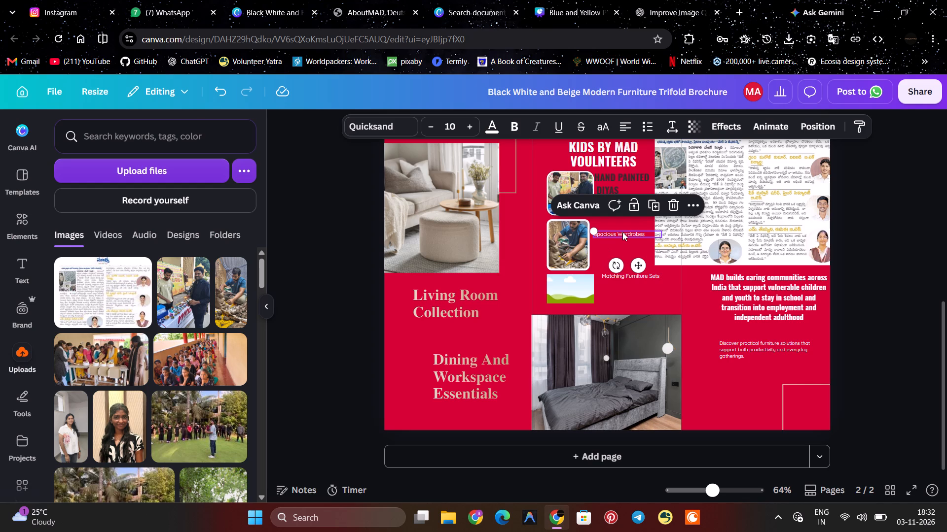
click(622, 232)
text(ga)
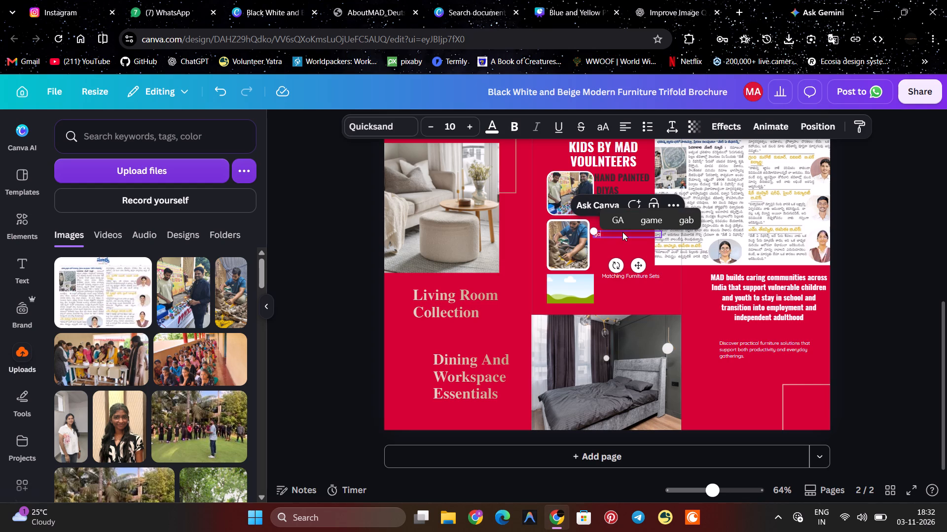
key(BackSpace)
key(BackSpace)
text(GA)
text(NESH)
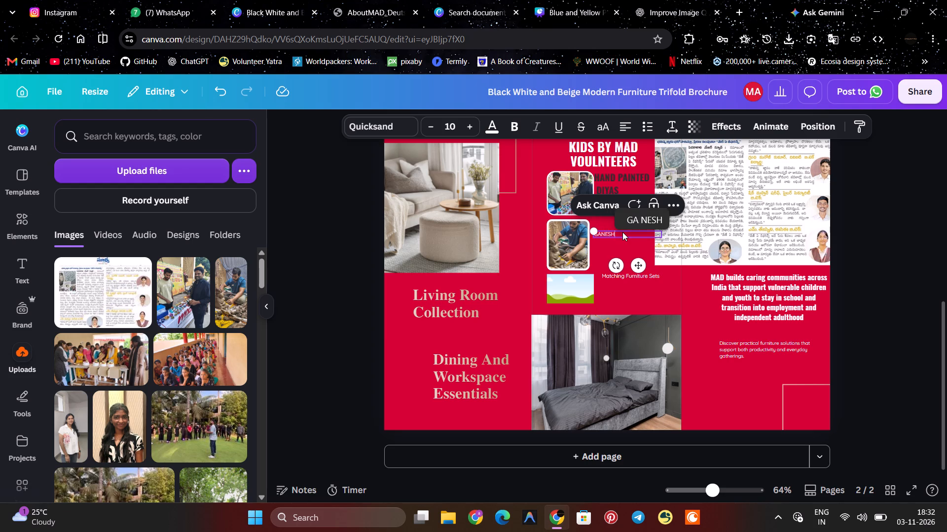
key(space)
text(IDOLS MAKING)
key(space)
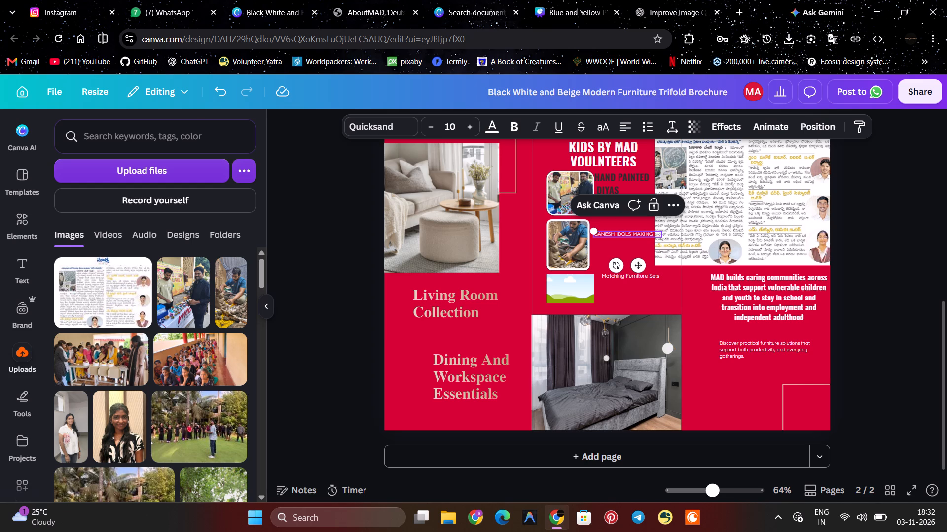
key(shift+ampersand)
key(space)
text(SELLING)
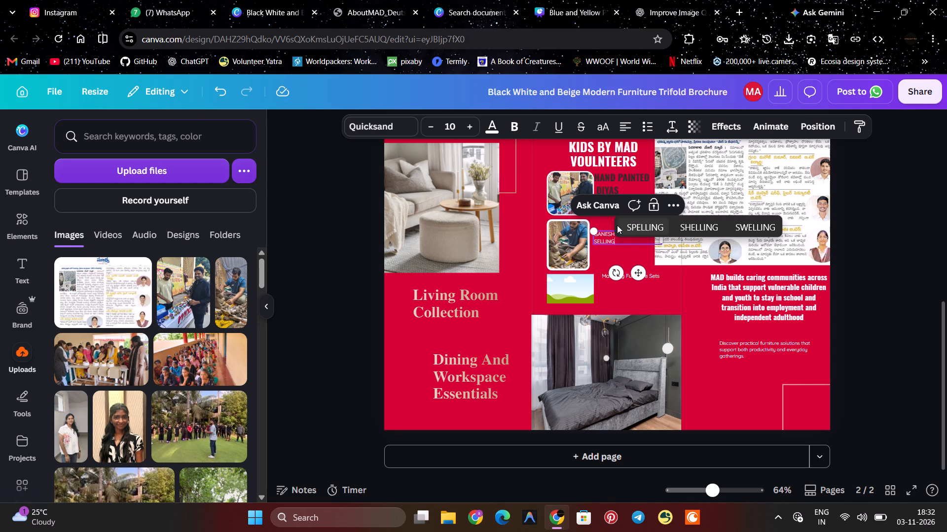
Format the Ganesh idols caption in bold Oswald at size 15.
click(396, 131)
click(99, 267)
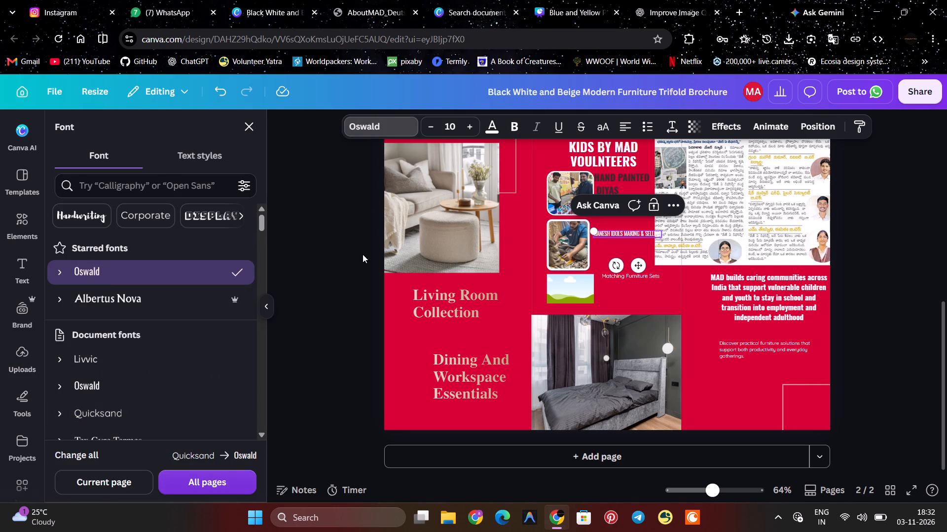
click(509, 127)
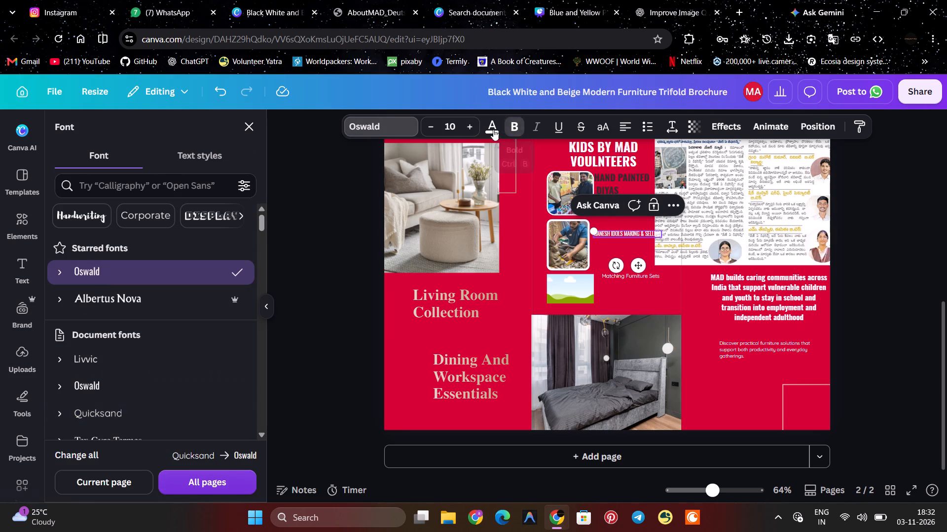
double_click(469, 127)
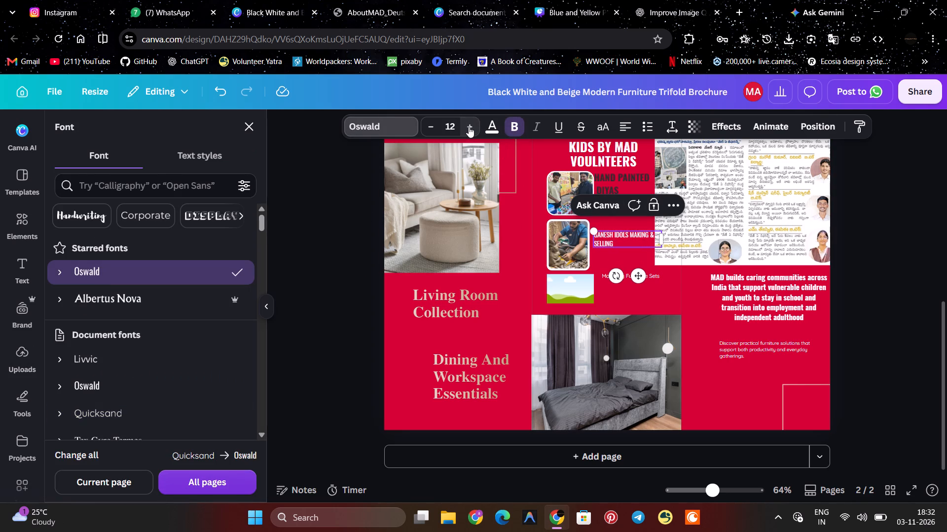
double_click(469, 127)
click(469, 127)
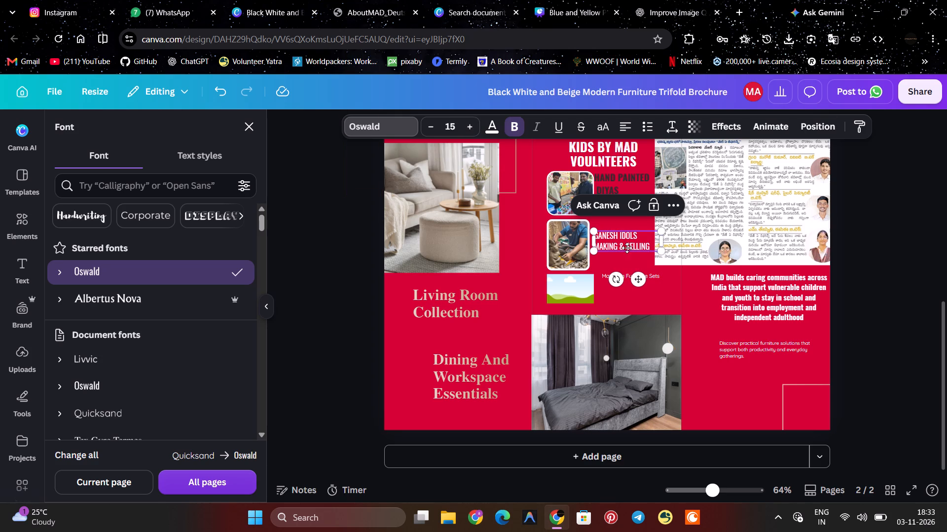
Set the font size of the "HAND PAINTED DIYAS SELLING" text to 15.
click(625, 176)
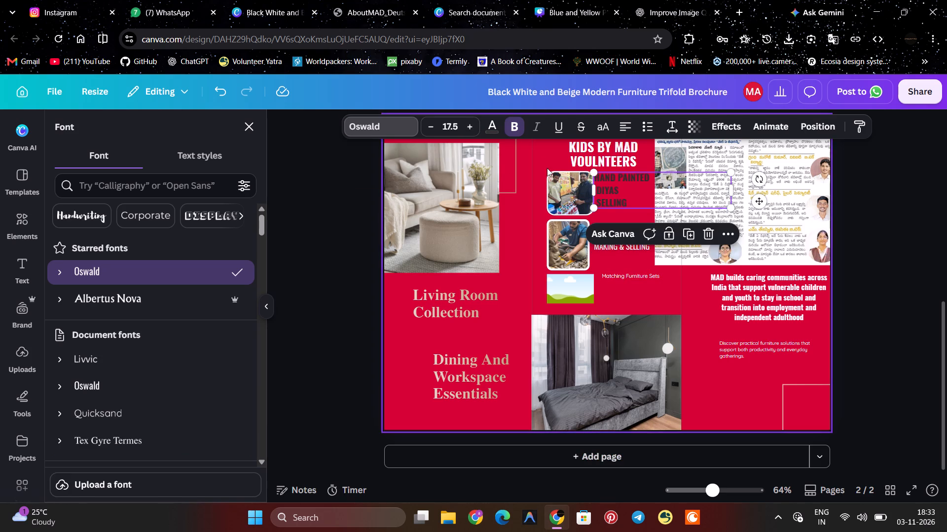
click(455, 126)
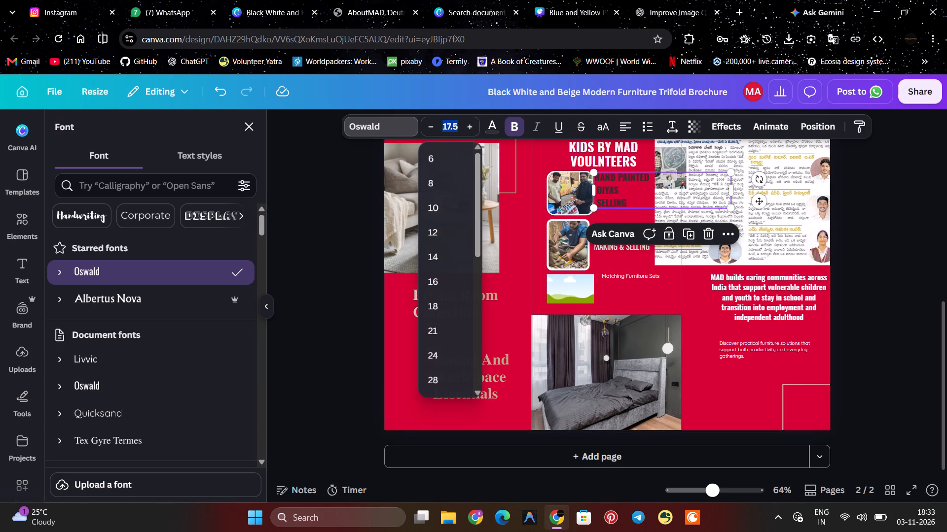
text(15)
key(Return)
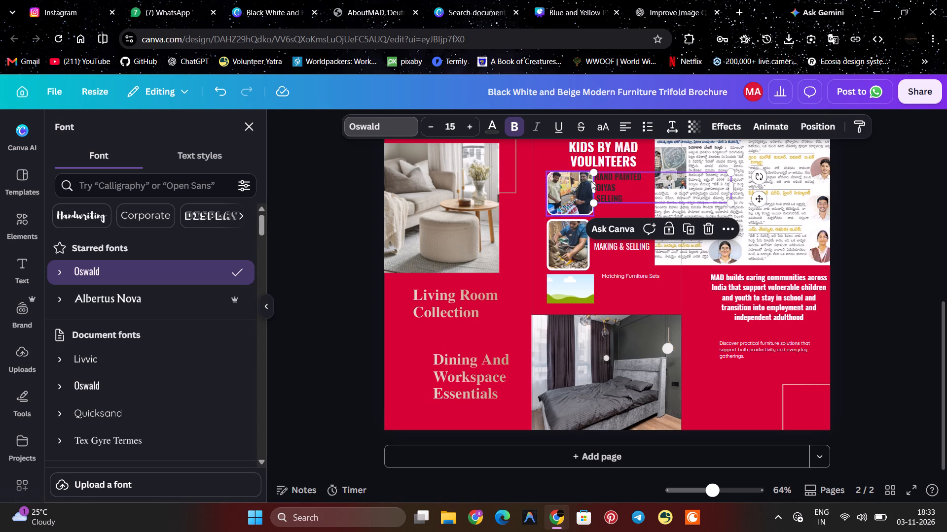
Scale up the "HAND PAINTED DIYAS SELLING" text box to about 106.8 by 23.8, at font size 17.5.
click(621, 185)
drag(728, 203, 731, 207)
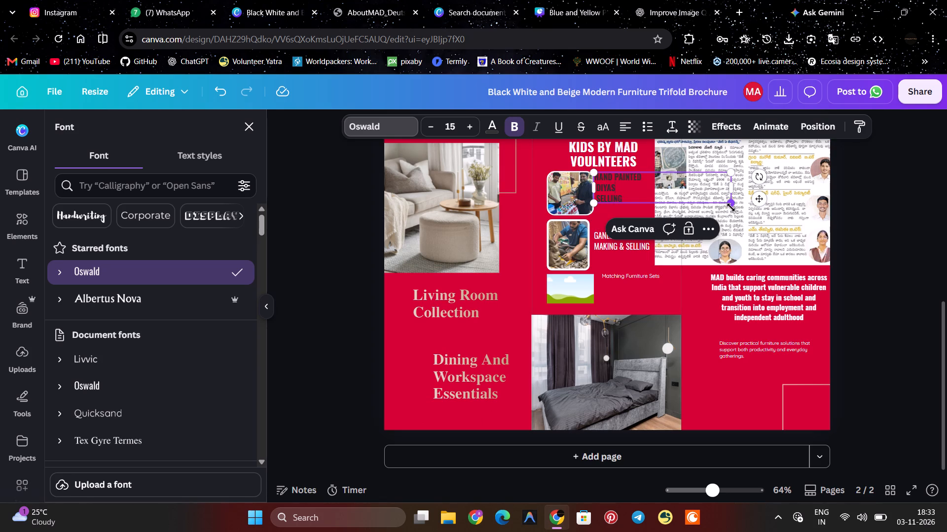
drag(731, 207, 749, 230)
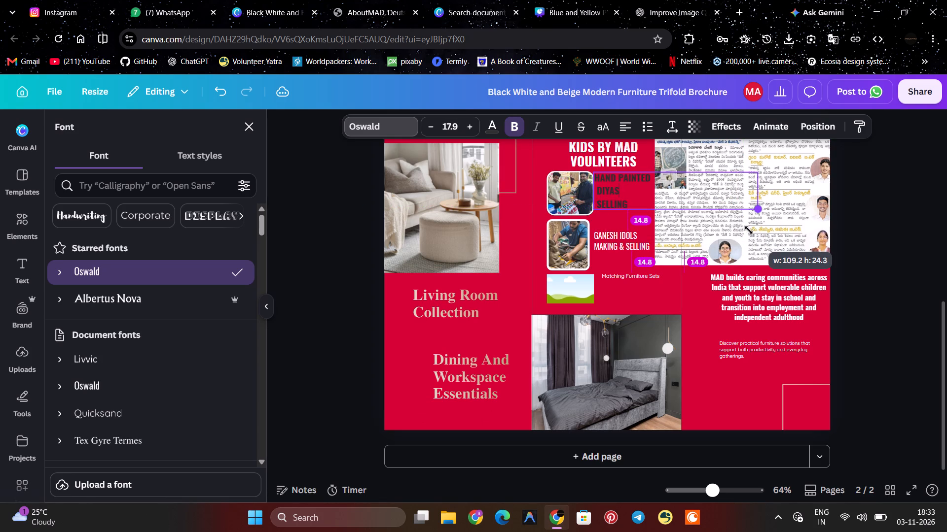
drag(749, 230, 753, 236)
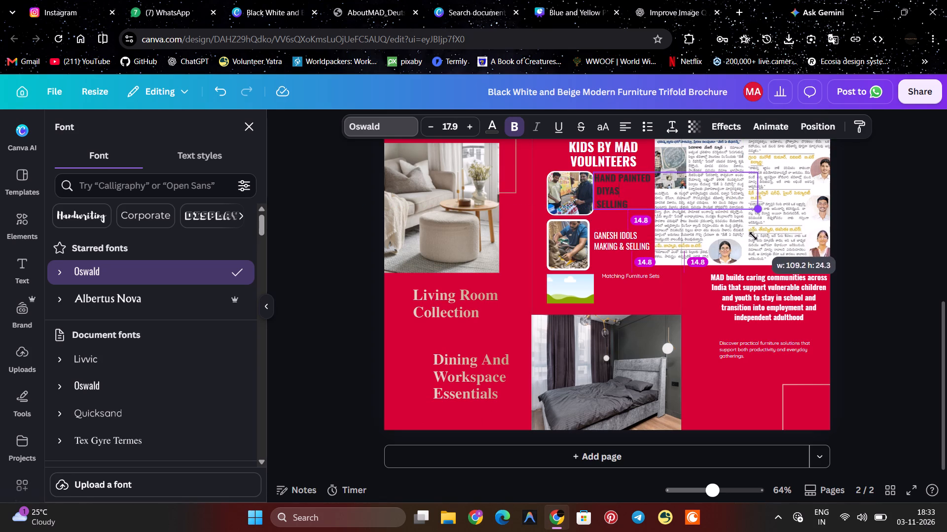
drag(753, 236, 747, 229)
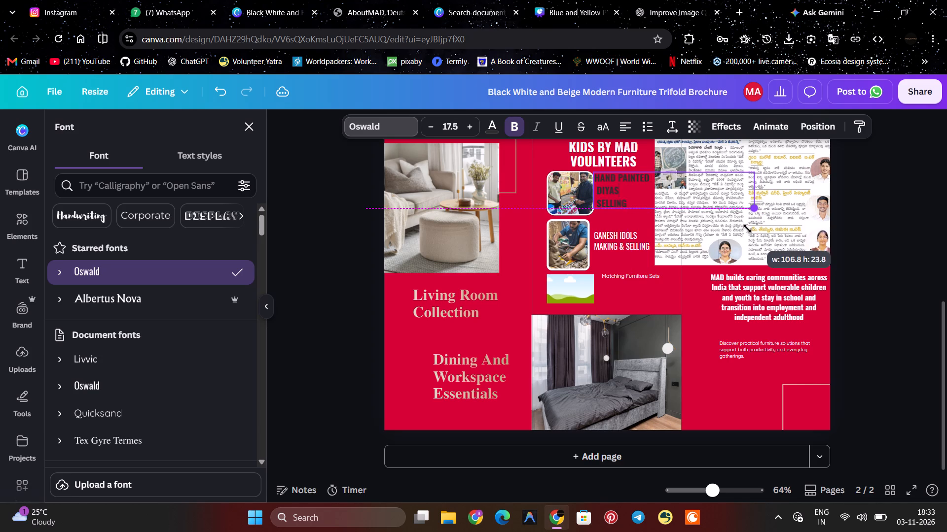
drag(747, 229, 747, 229)
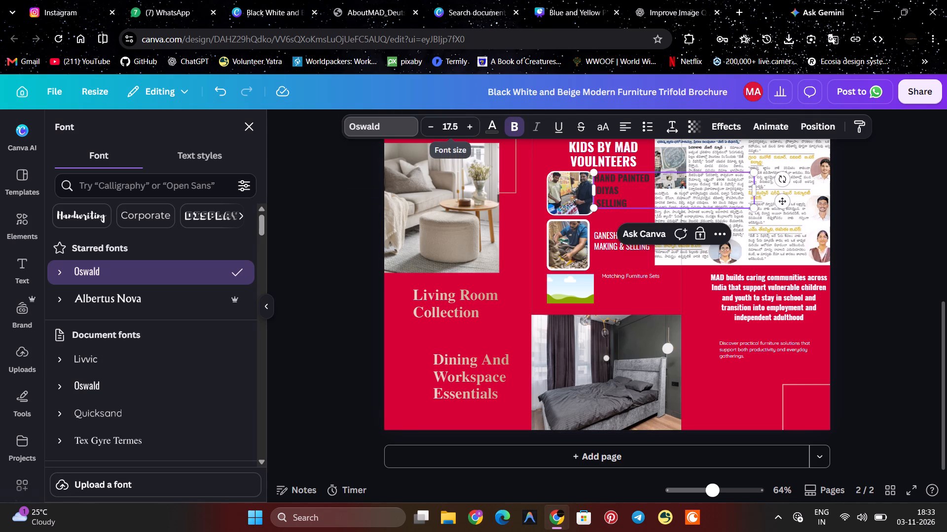
Set the font size in the "HAND PAINTED DIYAS SELLING" text to 16.
click(458, 129)
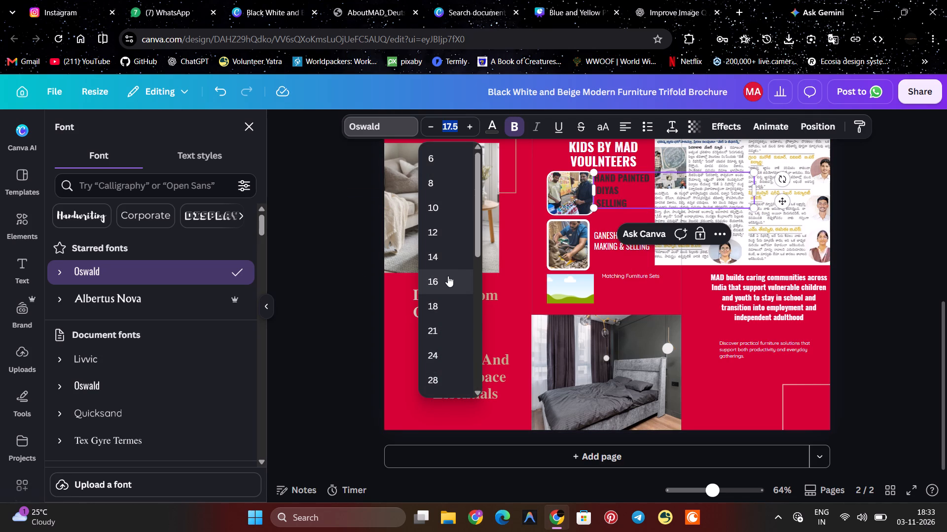
click(448, 280)
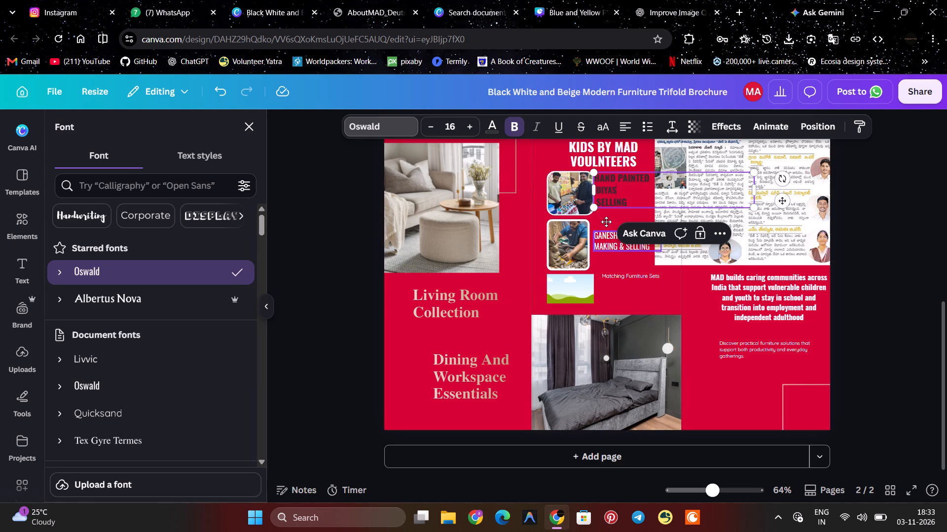
Shift the "HAND PAINTED DIYAS SELLING" text slightly right, leaving a gap beside the diya-selling photo.
drag(616, 191, 621, 203)
click(630, 184)
drag(634, 195, 635, 204)
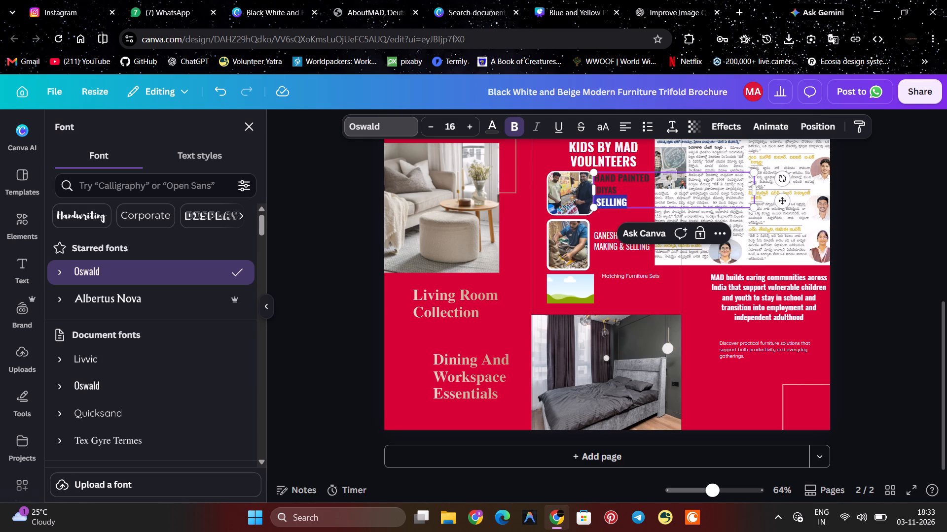
drag(635, 204, 636, 209)
double_click(642, 191)
drag(642, 191, 645, 206)
click(644, 195)
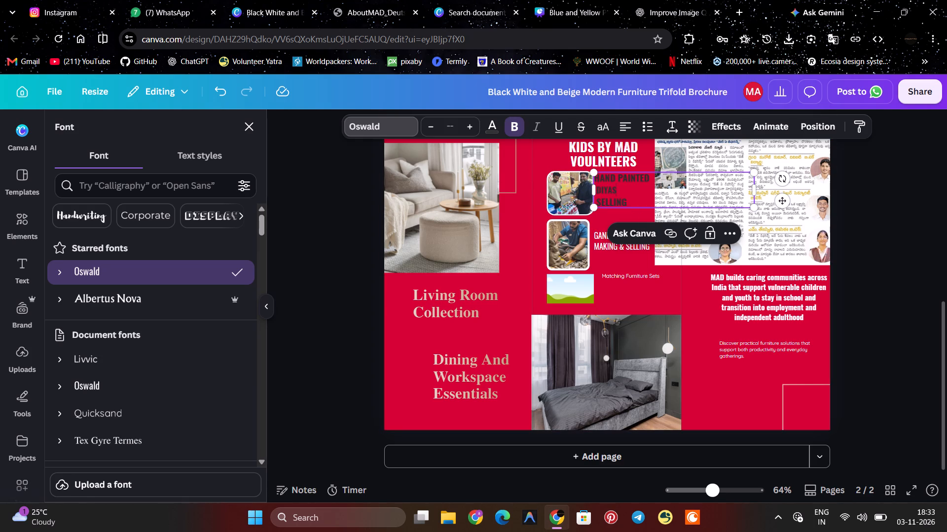
click(640, 282)
drag(639, 195, 643, 198)
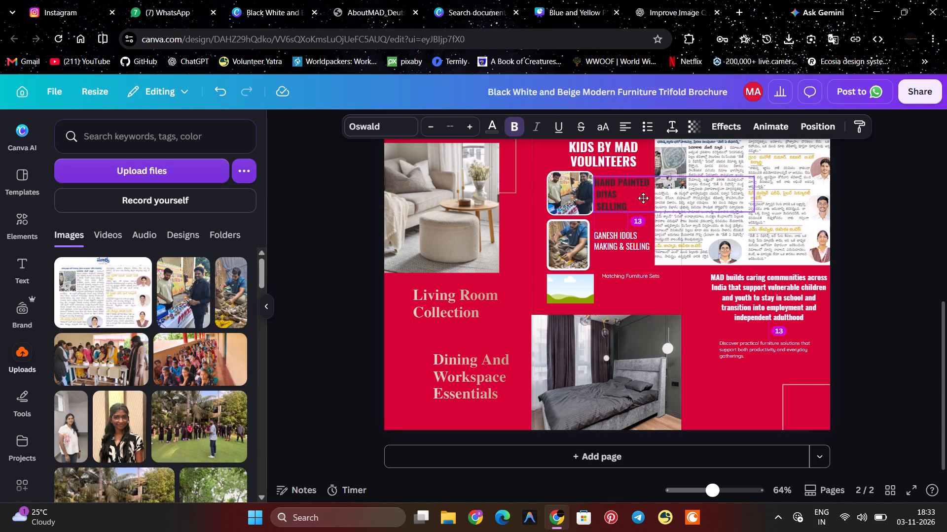
drag(643, 198, 643, 195)
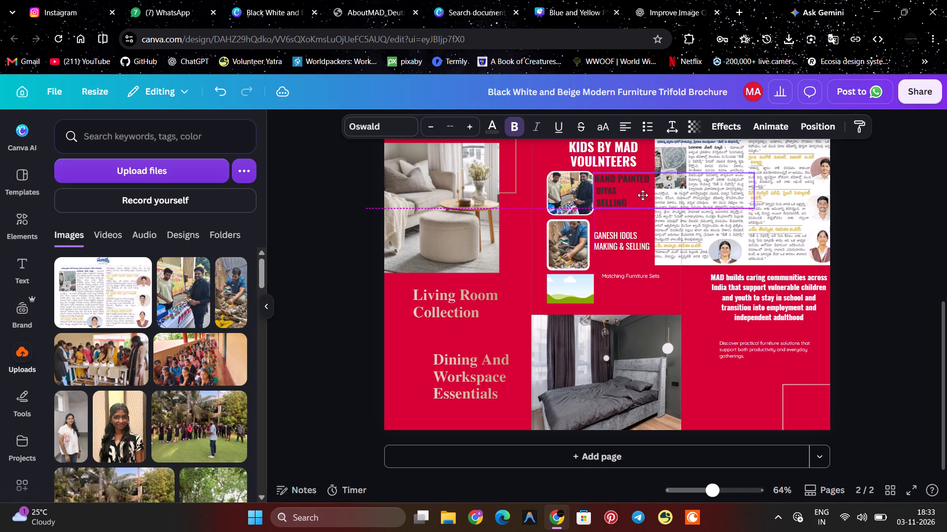
drag(643, 195, 643, 195)
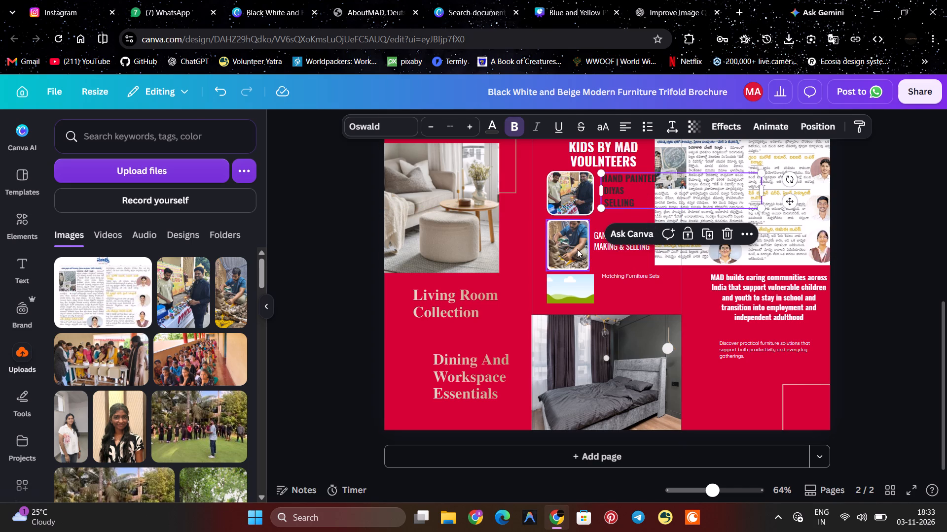
Narrow the idol-making photo from its right edge and centre it under the diya-selling photo.
click(575, 248)
drag(592, 246, 594, 244)
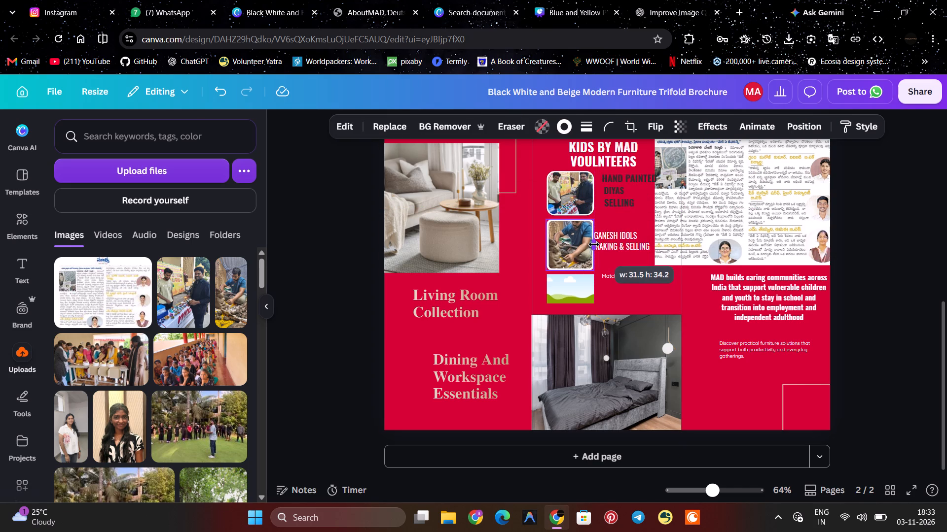
drag(594, 244, 587, 244)
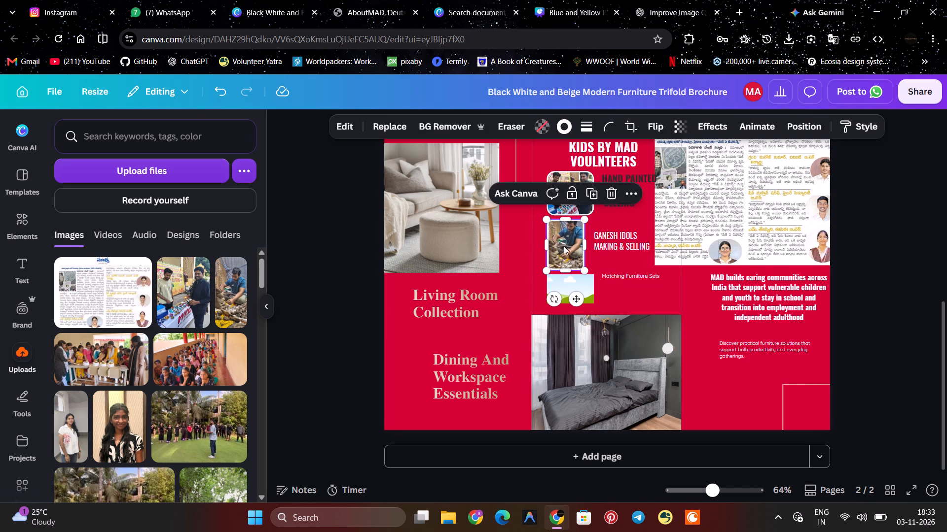
drag(565, 246, 570, 245)
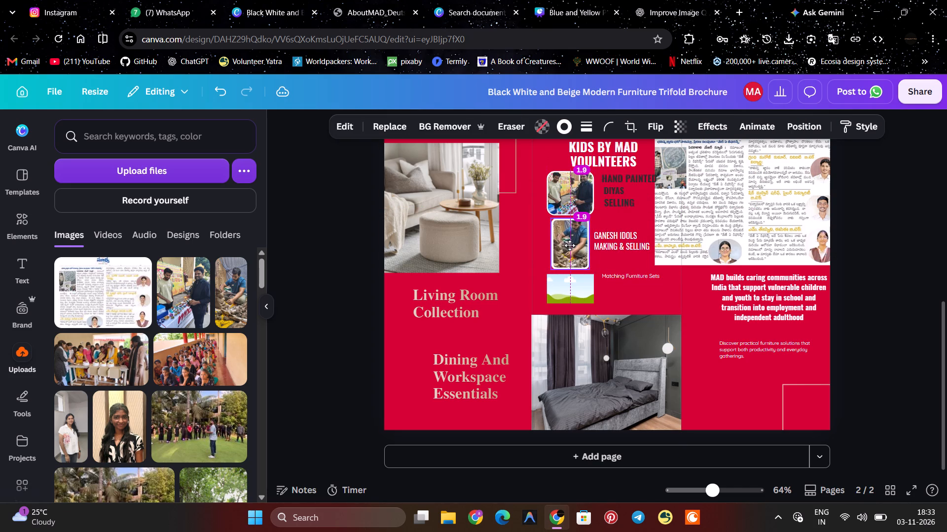
drag(570, 245, 570, 245)
Make the "GANESH IDOLS MAKING & SELLING" caption black and bold.
click(623, 219)
click(619, 235)
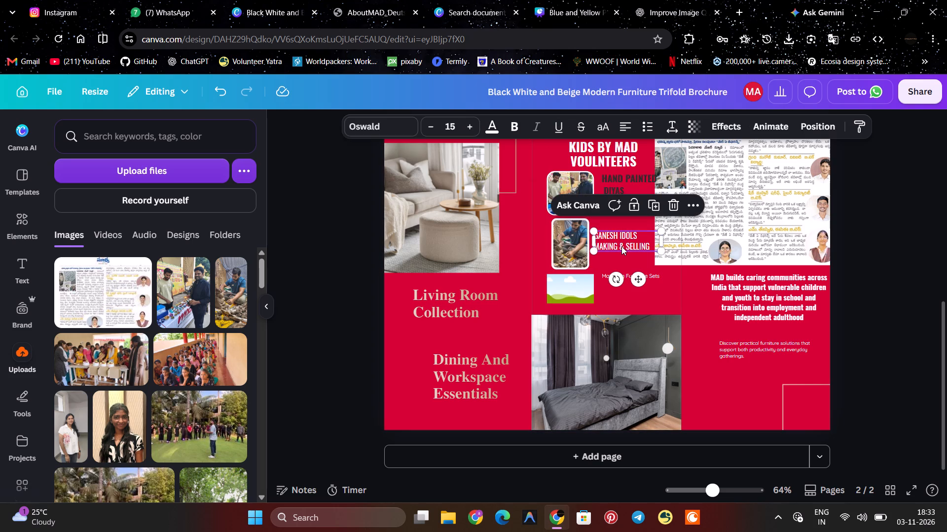
key(ctrl+a)
click(618, 238)
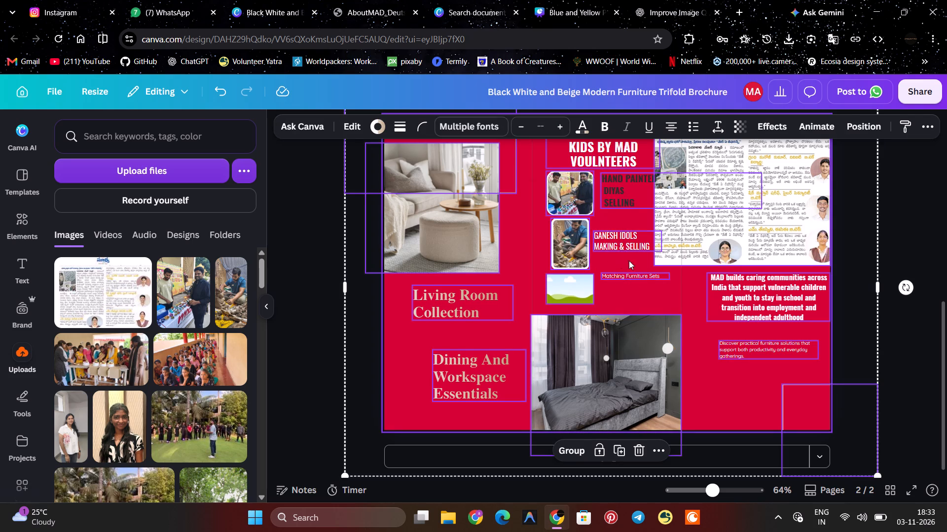
click(652, 271)
double_click(625, 243)
click(625, 243)
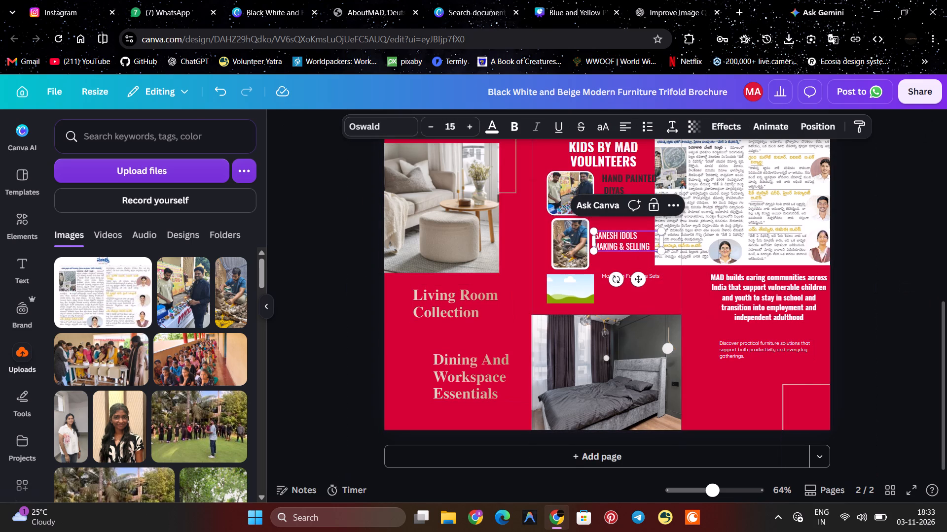
key(ctrl+a)
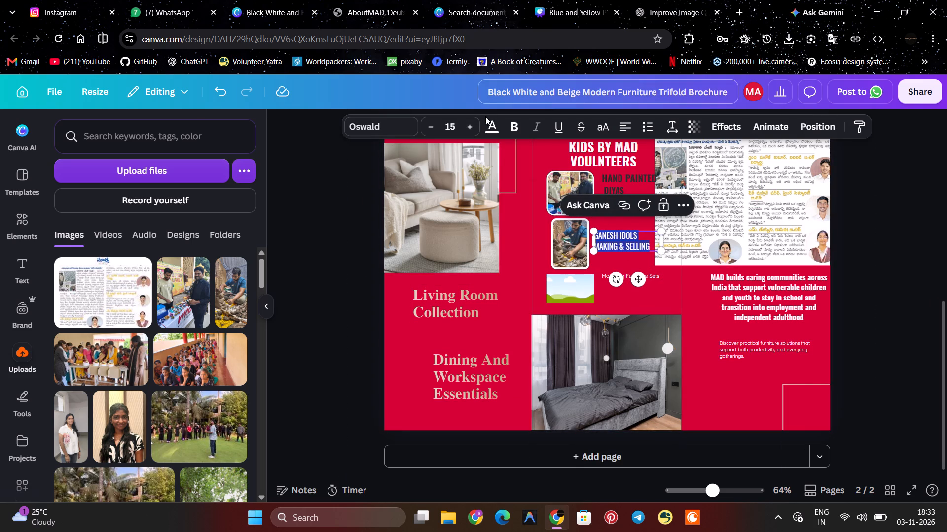
click(492, 128)
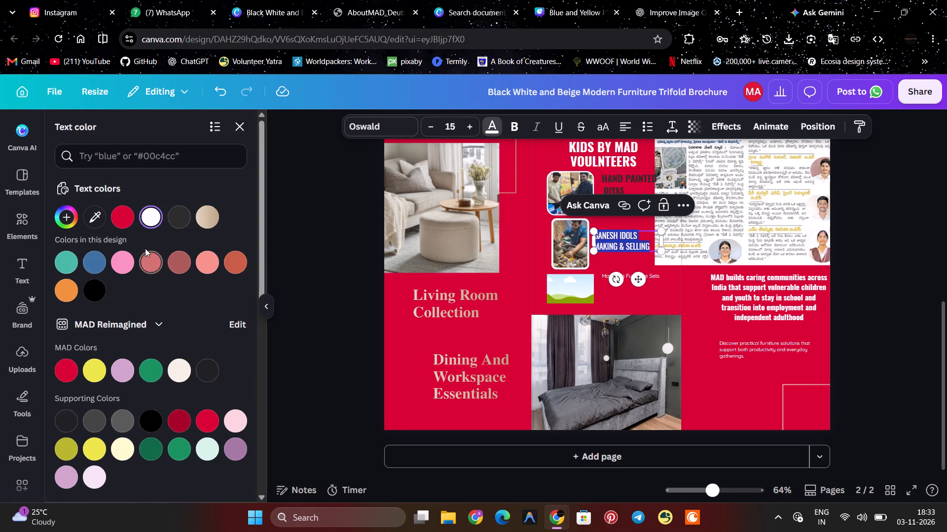
click(93, 291)
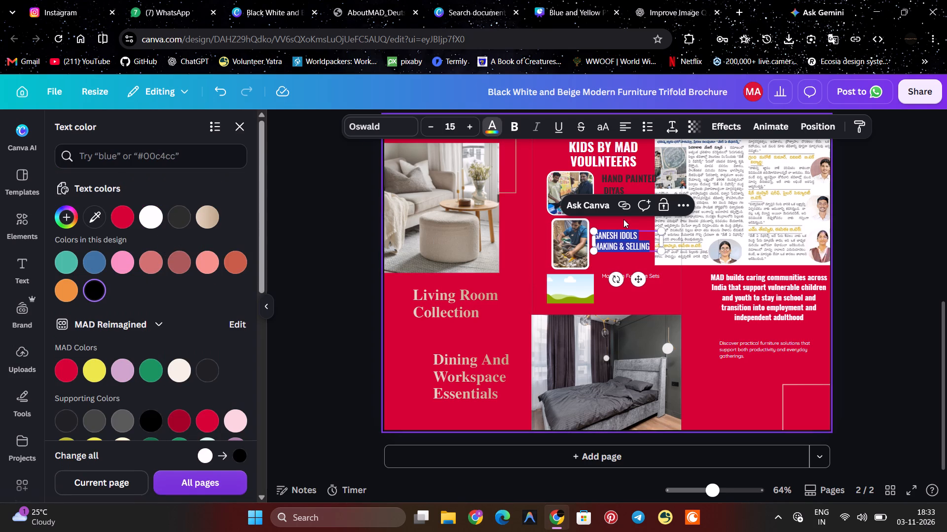
click(509, 126)
click(317, 282)
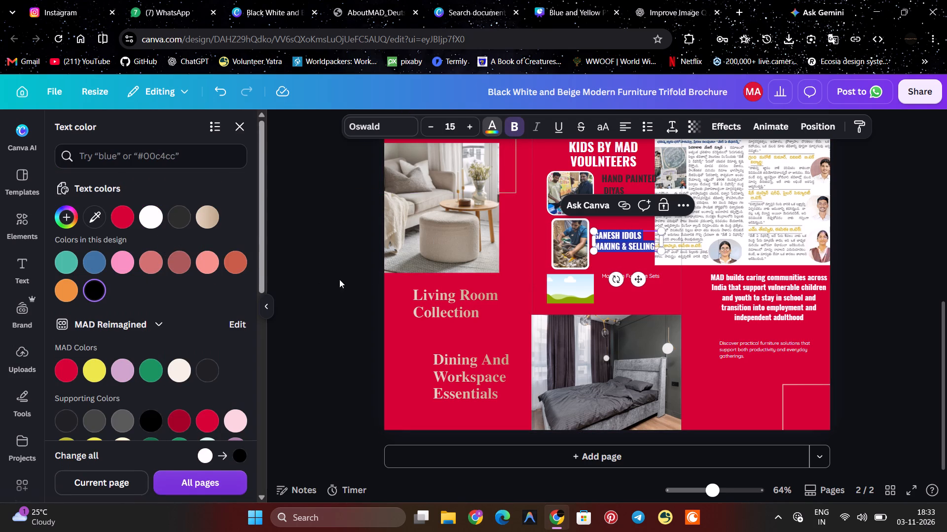
click(355, 279)
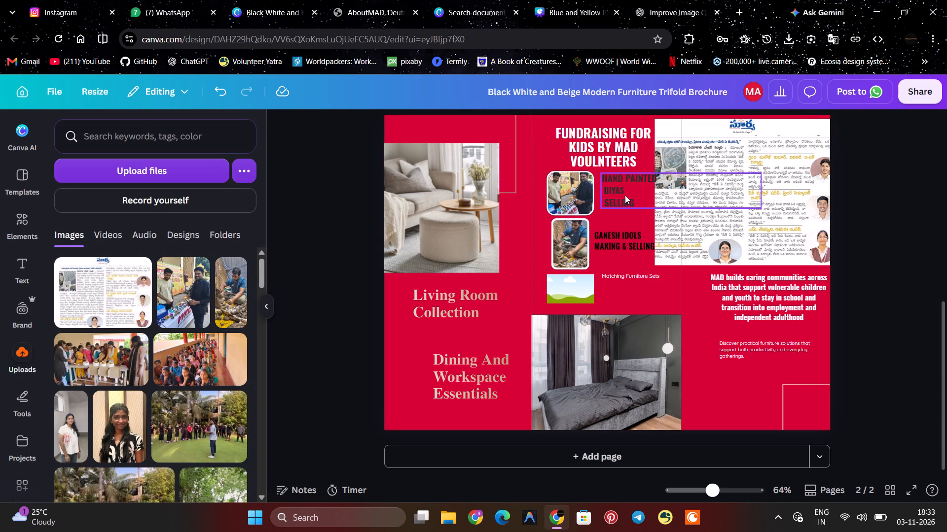
Move the "HAND PAINTED DIYAS SELLING" text left so it sits directly beside the diya-selling photo.
drag(622, 186, 618, 185)
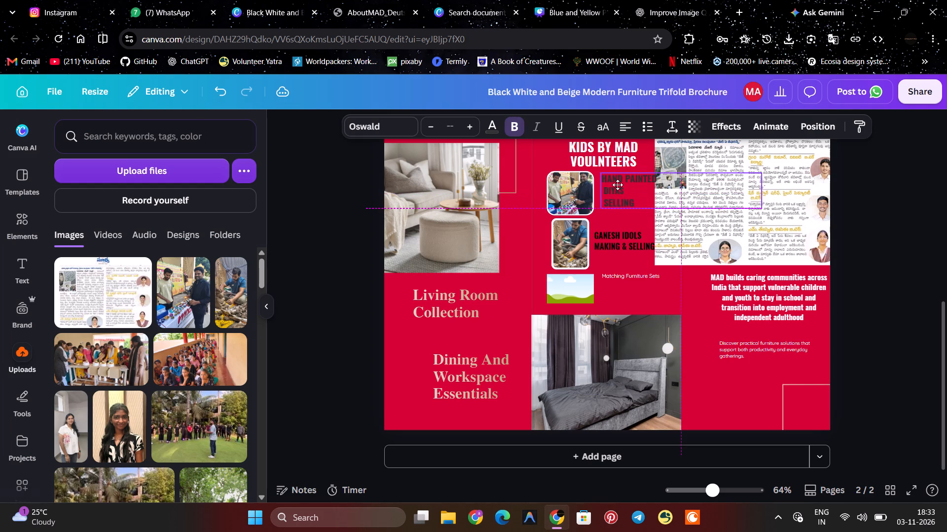
drag(618, 185, 617, 184)
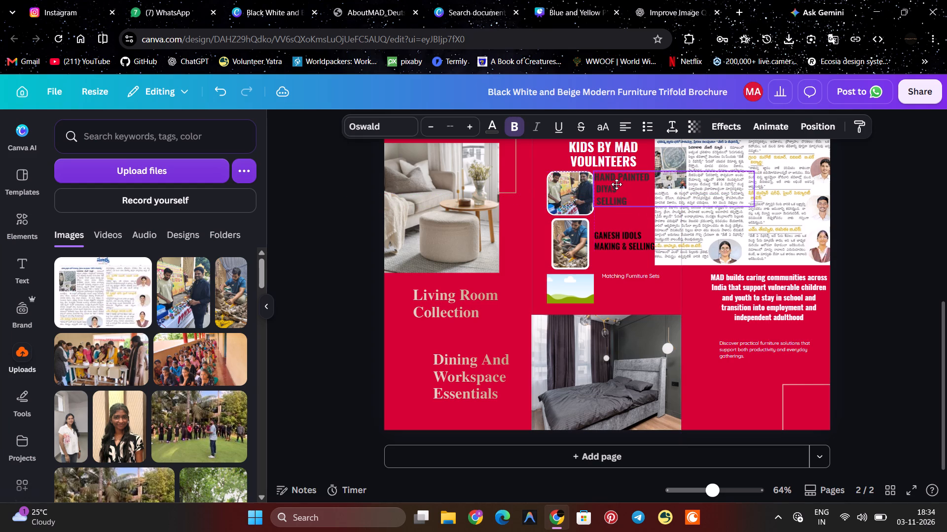
drag(617, 184, 619, 185)
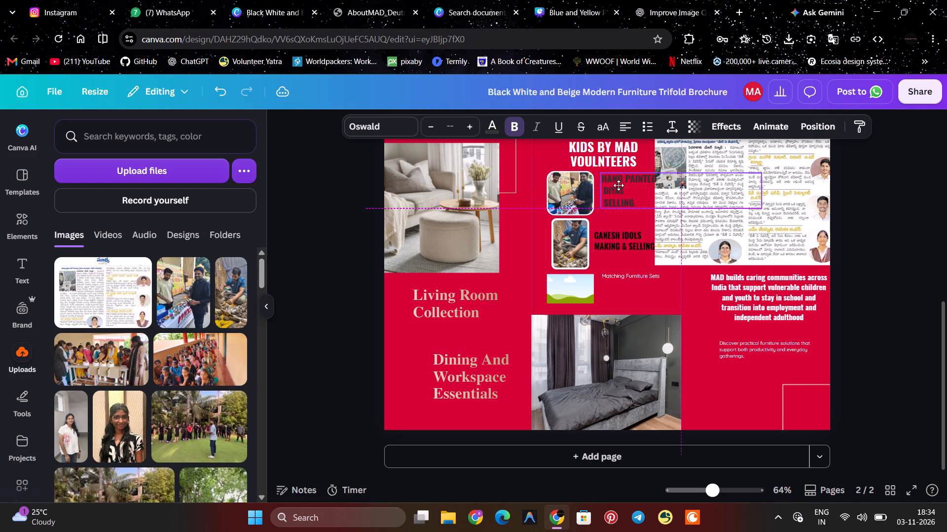
drag(619, 185, 621, 186)
drag(621, 186, 619, 186)
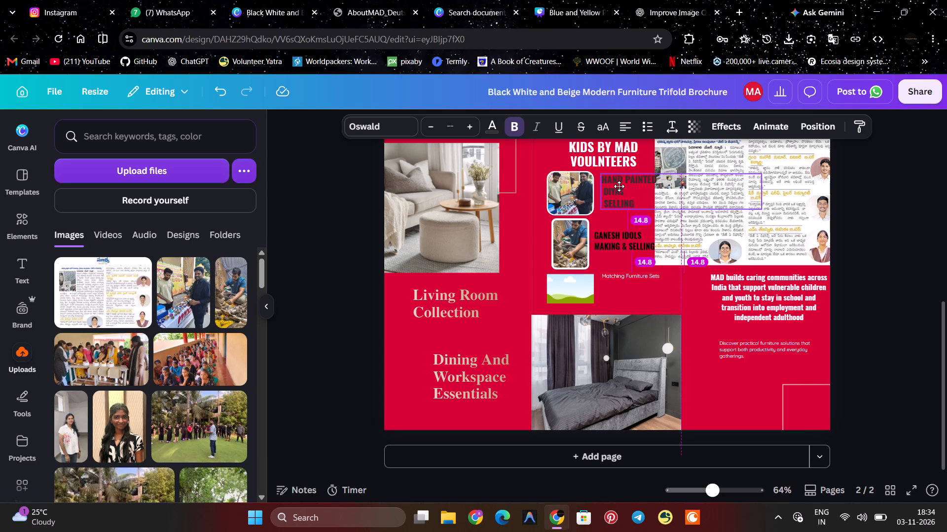
drag(619, 186, 618, 186)
click(696, 331)
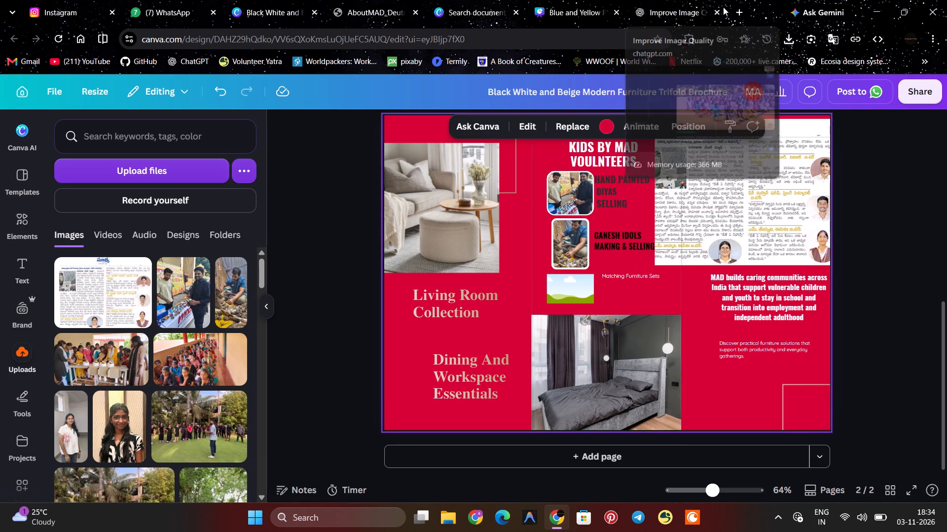
Open YouTube in a new tab, browse the home feed and play the "Massa Massa Lyrical Video" mix.
click(742, 7)
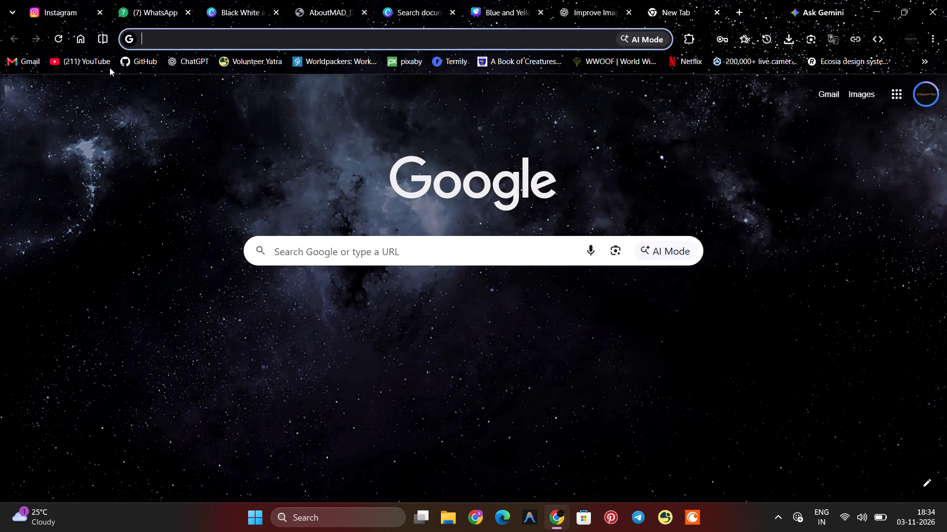
click(65, 65)
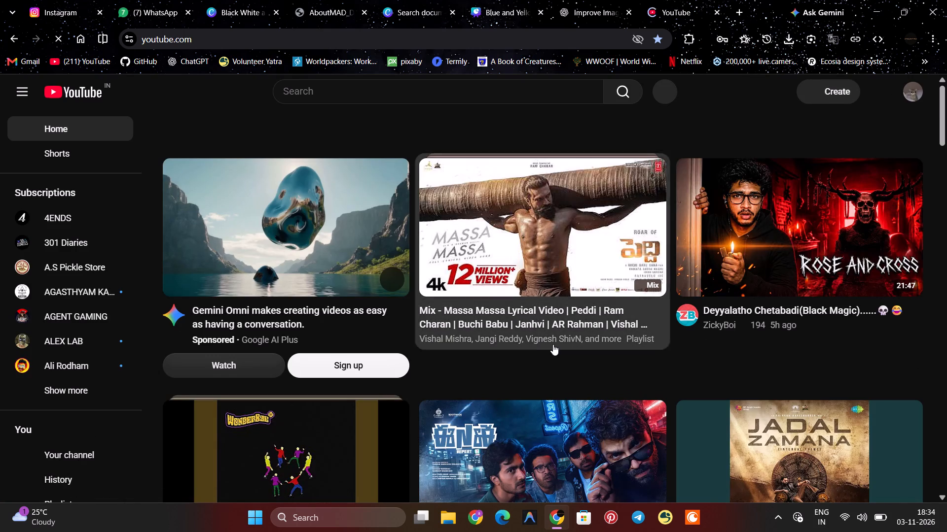
scroll(542, 343, down, 5)
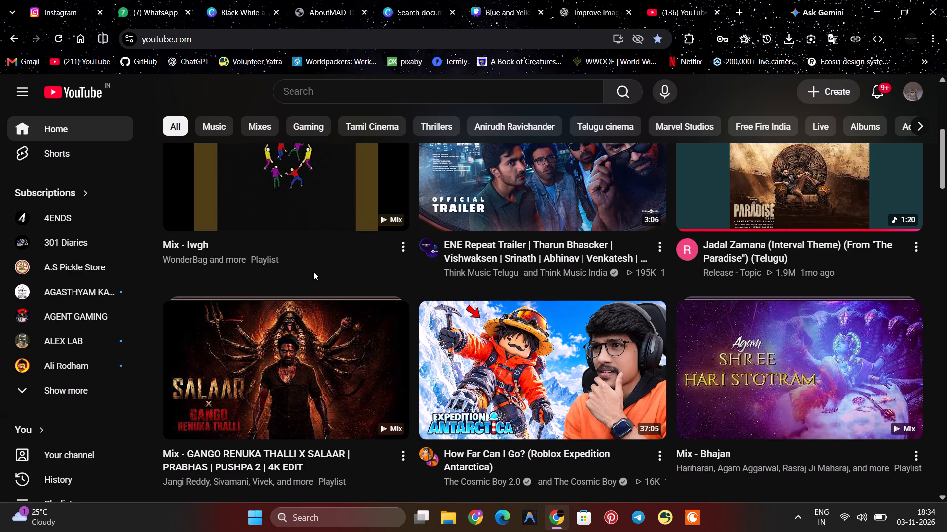
scroll(313, 271, down, 10)
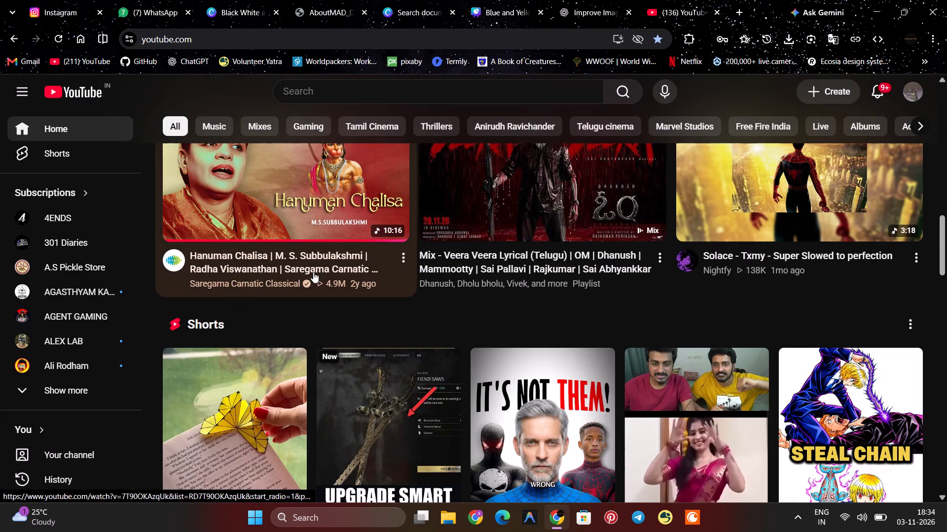
scroll(313, 272, up, 15)
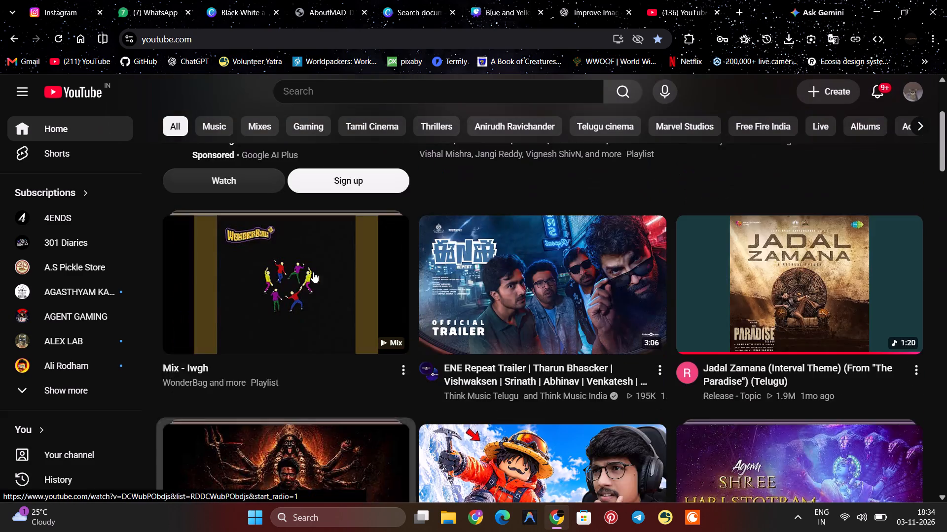
scroll(313, 272, up, 10)
click(535, 237)
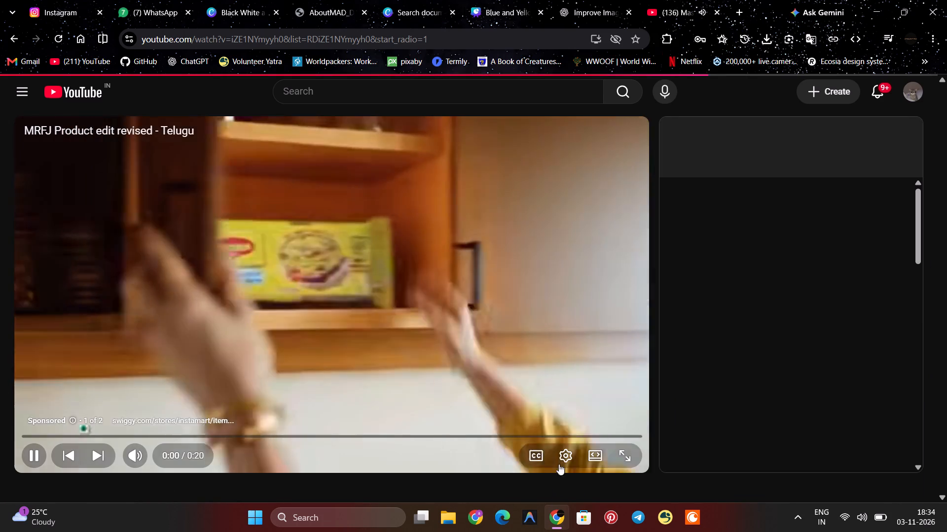
Skip the remaining ad and view the playback settings of the Massa Massa video.
click(572, 456)
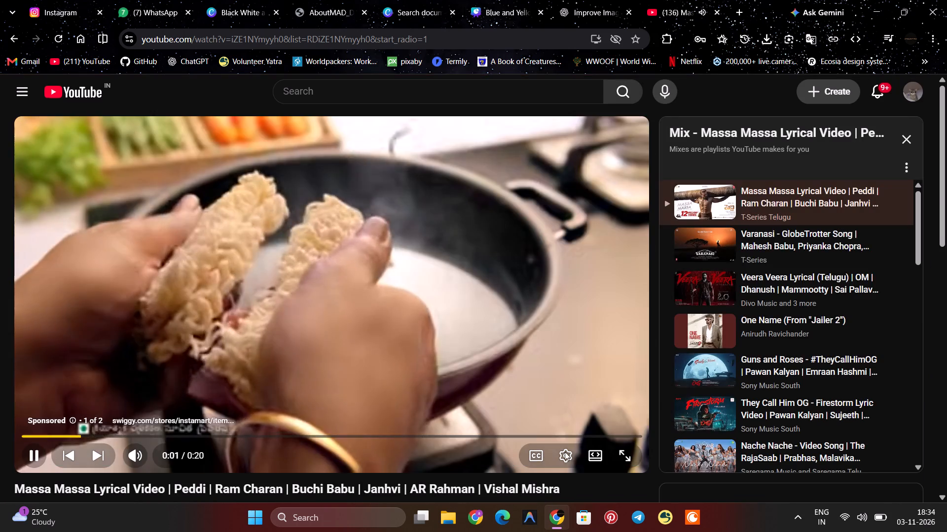
click(561, 454)
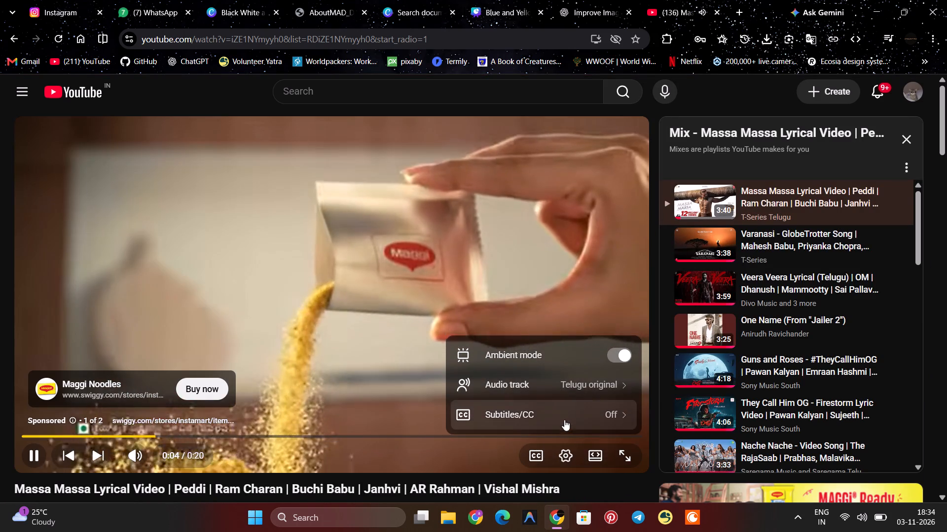
click(564, 457)
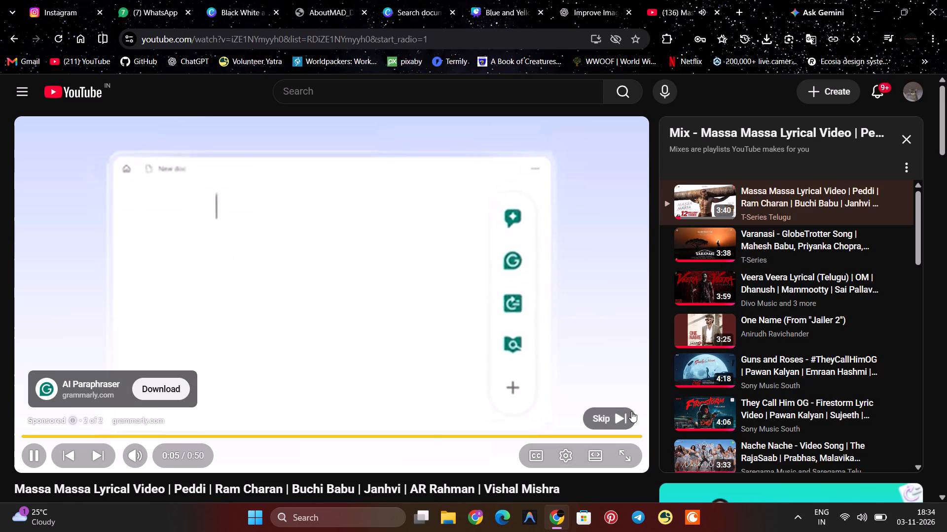
click(632, 411)
click(571, 455)
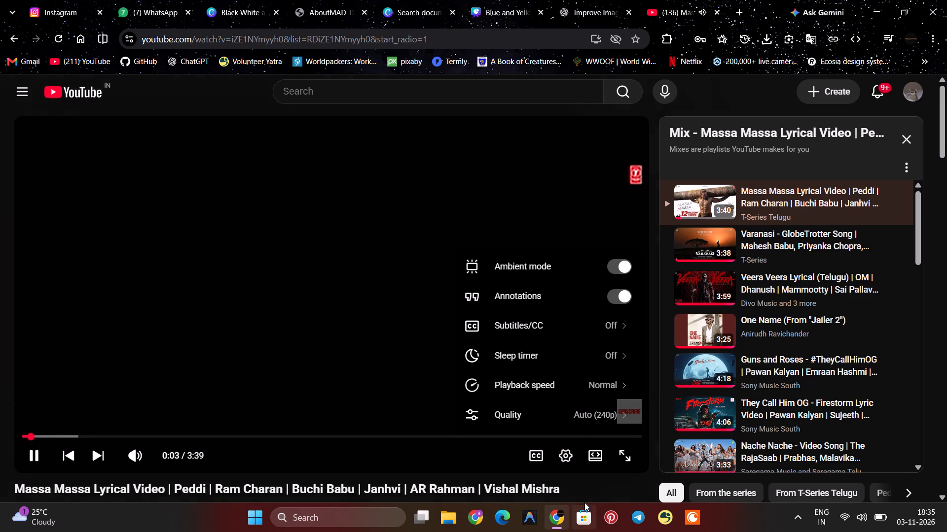
click(591, 488)
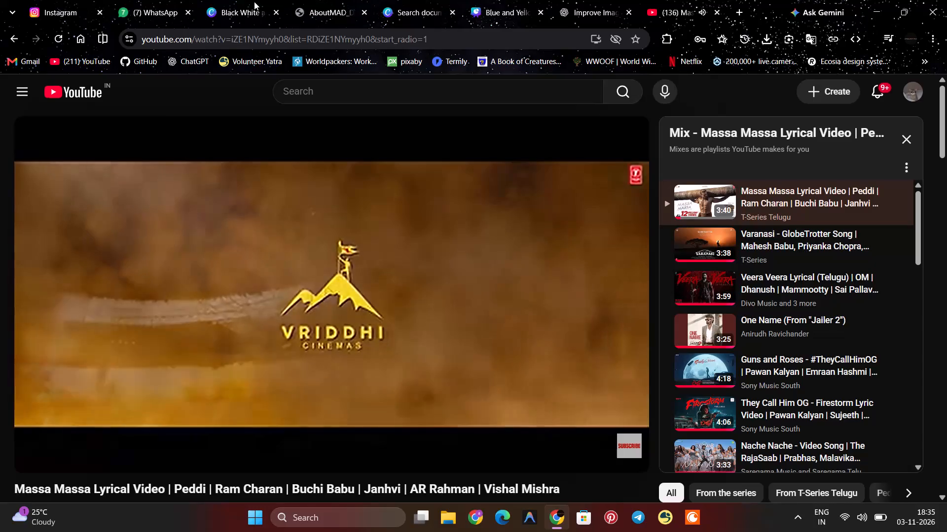
Return to the Canva brochure and set the "HAND PAINTED DIYAS SELLING" text colour to black.
click(241, 1)
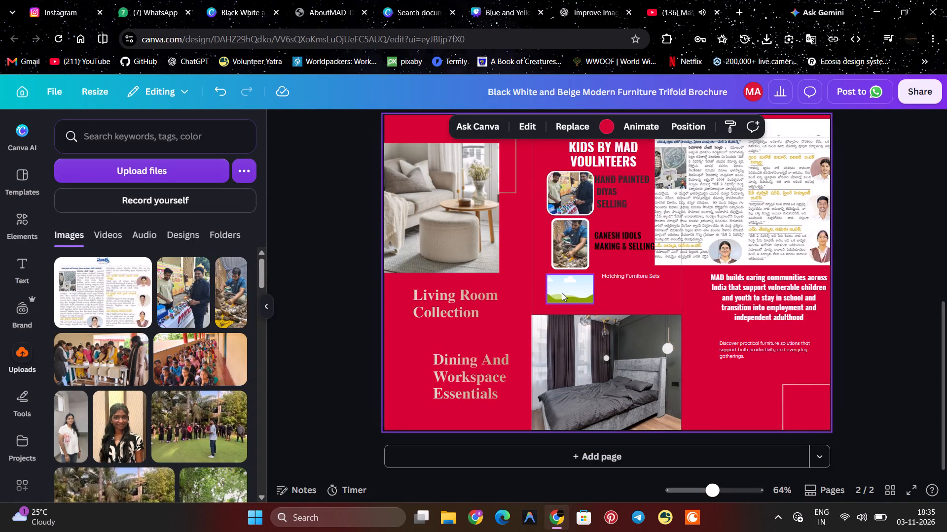
click(633, 181)
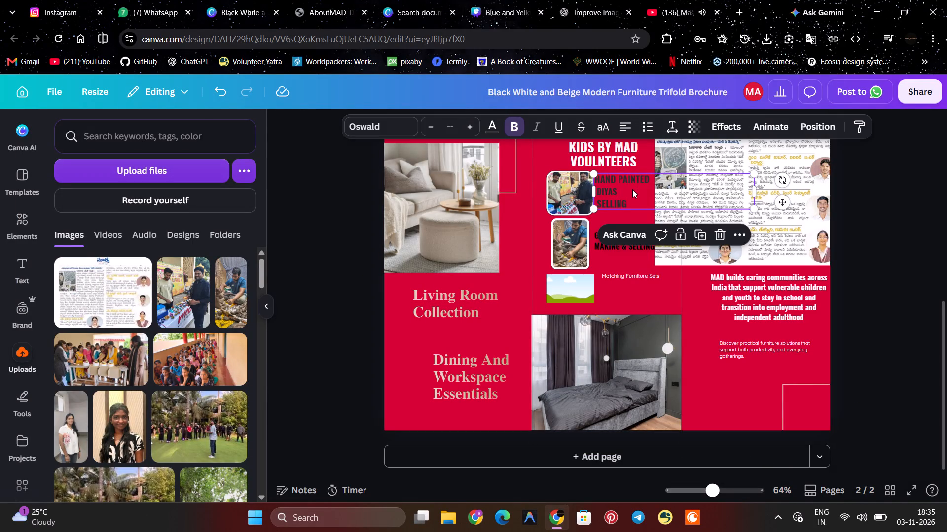
click(632, 204)
key(ctrl+a)
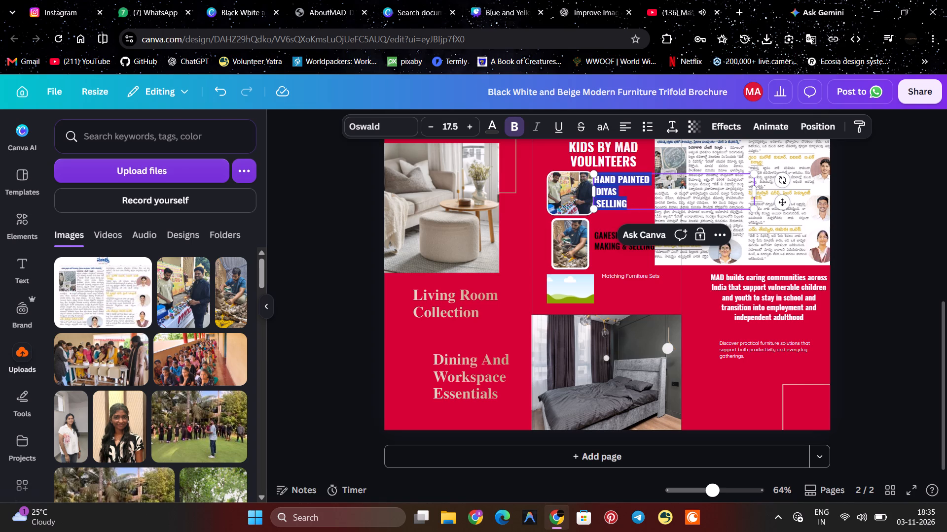
click(495, 129)
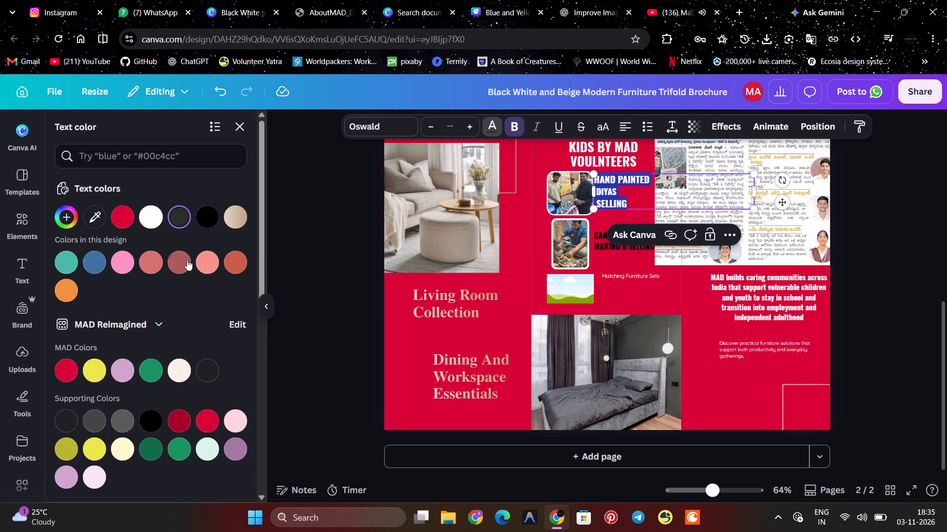
click(198, 221)
click(329, 229)
click(332, 233)
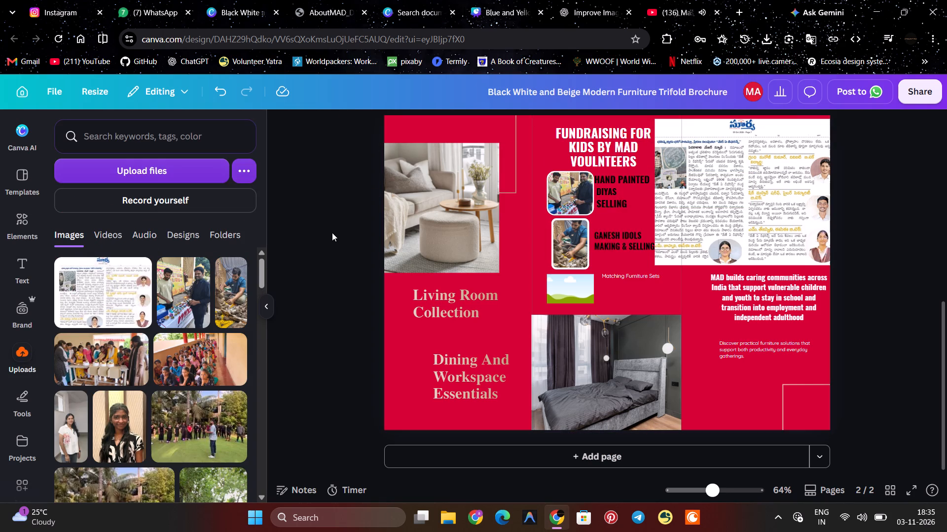
click(622, 186)
click(622, 186)
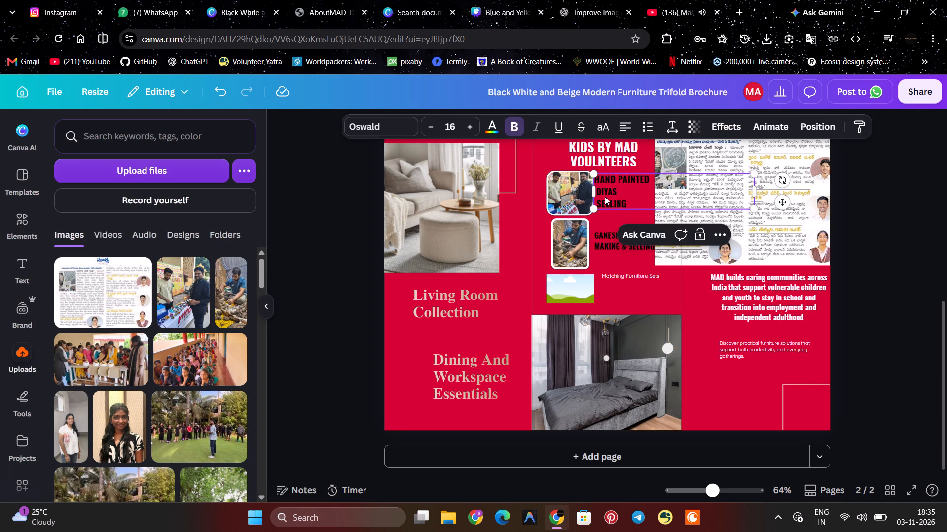
Shift the diya-selling photo and the idol-making photo below it slightly left, keeping them stacked and centred.
drag(563, 192, 553, 191)
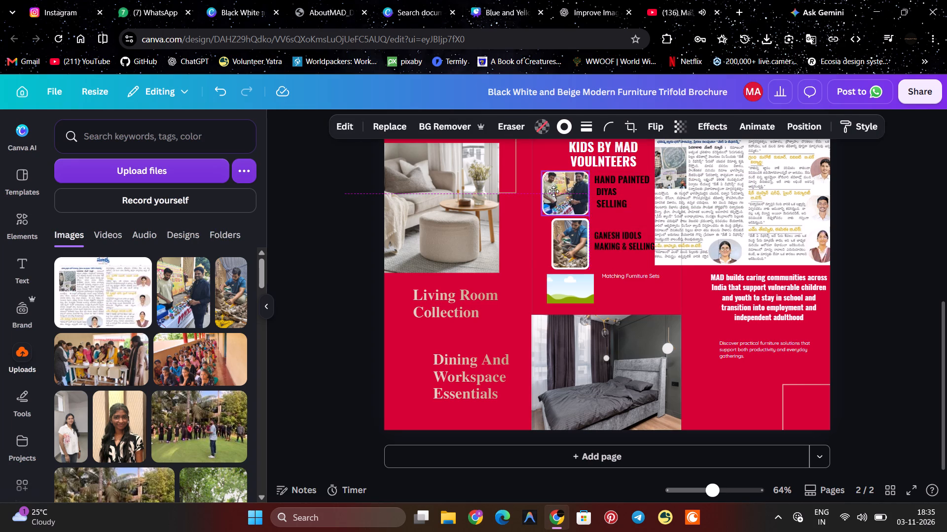
drag(553, 191, 553, 193)
drag(553, 193, 552, 193)
click(566, 263)
drag(566, 246, 554, 247)
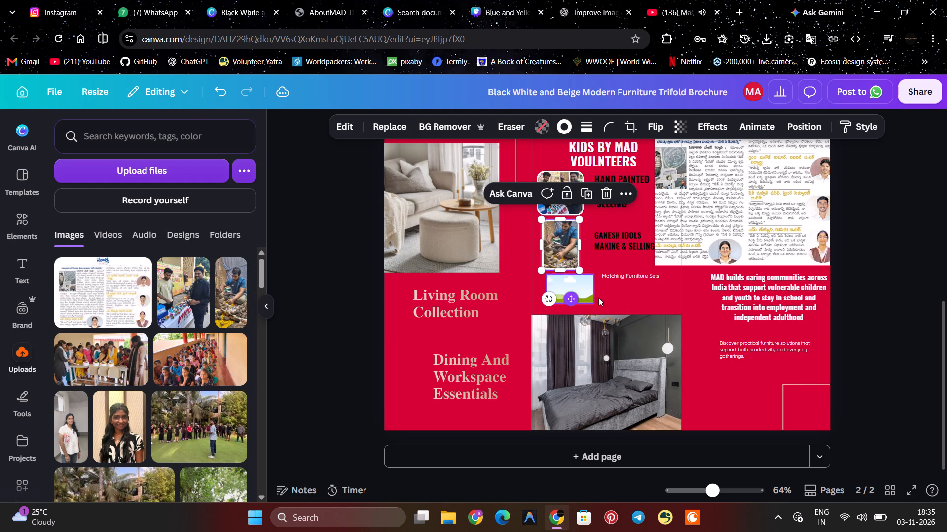
click(642, 300)
Move the "HAND PAINTED DIYAS SELLING" caption beside the diya-selling photo and narrow its text box to end at the newspaper clipping.
drag(614, 190, 600, 194)
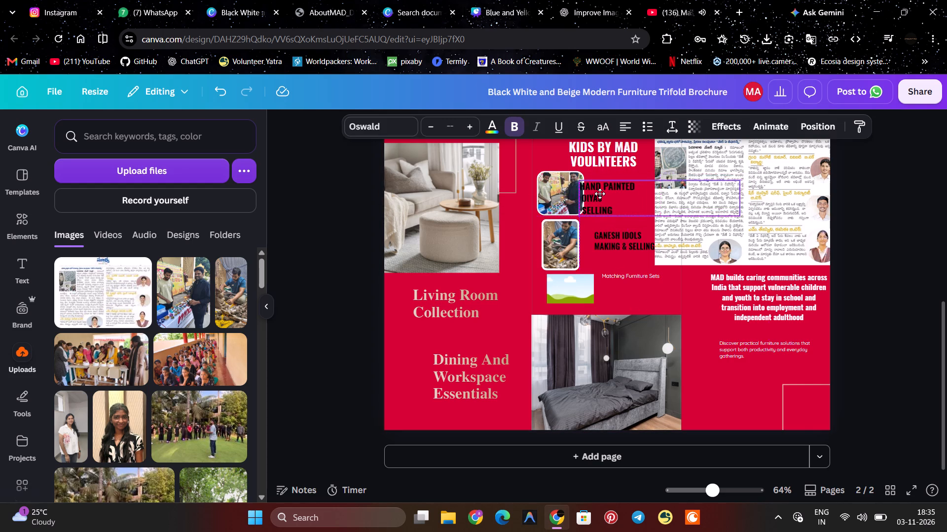
drag(600, 194, 609, 188)
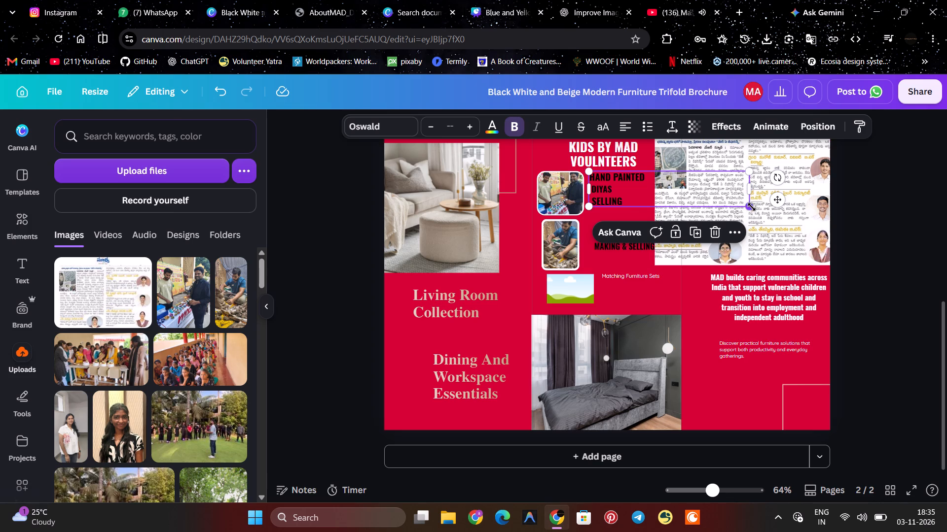
drag(749, 207, 755, 216)
drag(758, 190, 735, 192)
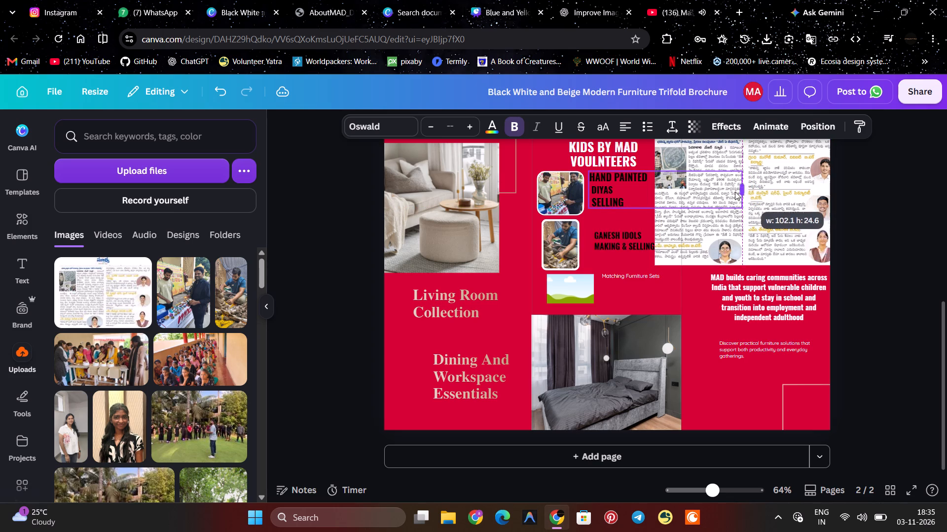
drag(735, 192, 656, 198)
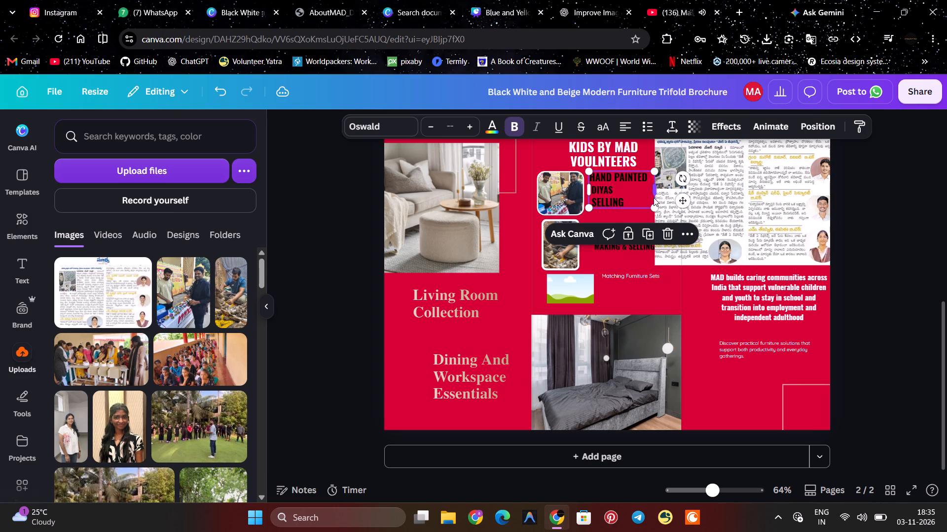
click(691, 288)
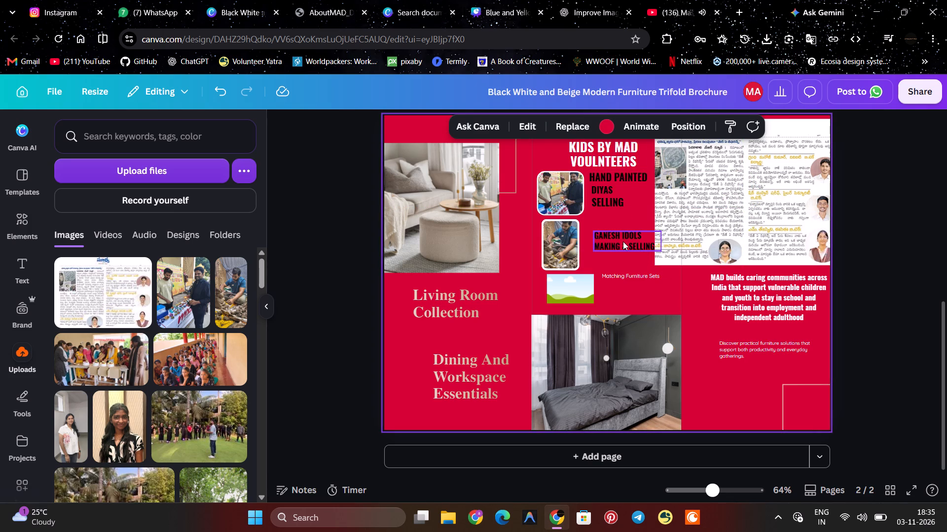
Move the "GANESH IDOLS MAKING & SELLING" caption closer to the idol-making photo and scale its text up to size 23.6.
click(623, 241)
drag(623, 241, 615, 235)
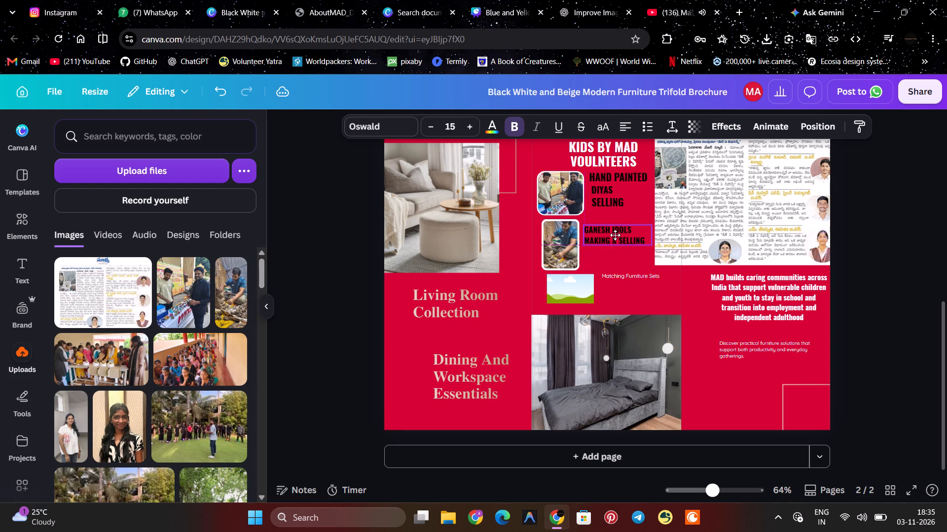
drag(615, 235, 618, 235)
drag(657, 245, 657, 246)
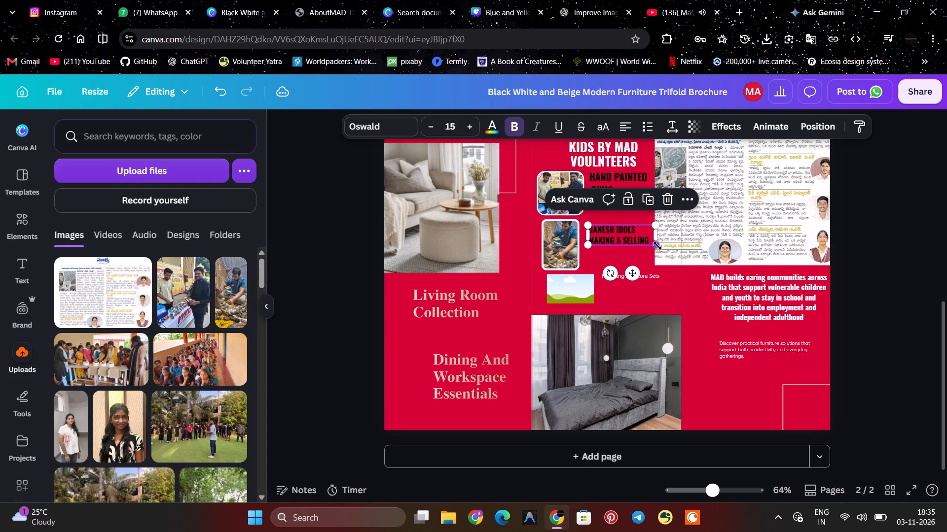
drag(657, 246, 693, 263)
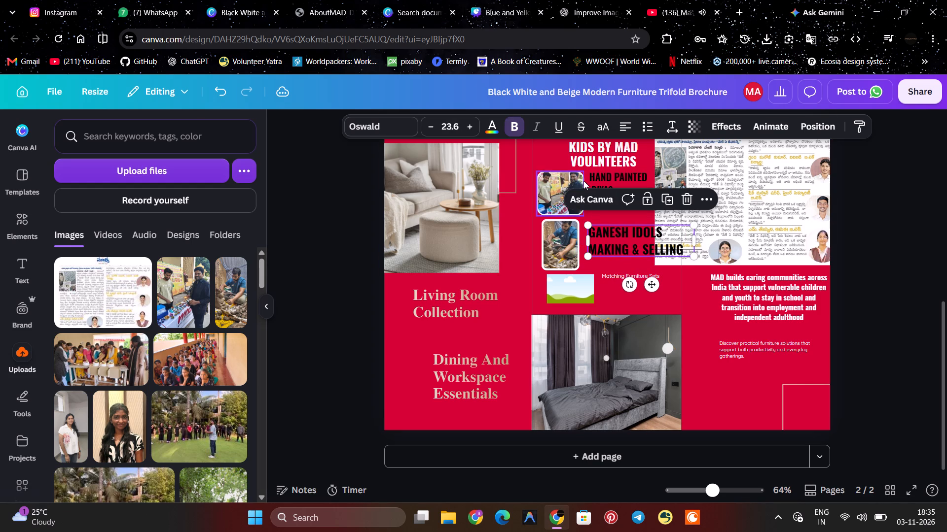
Set the font size of the "HAND PAINTED DIYAS SELLING" caption to 18.
click(604, 181)
click(608, 179)
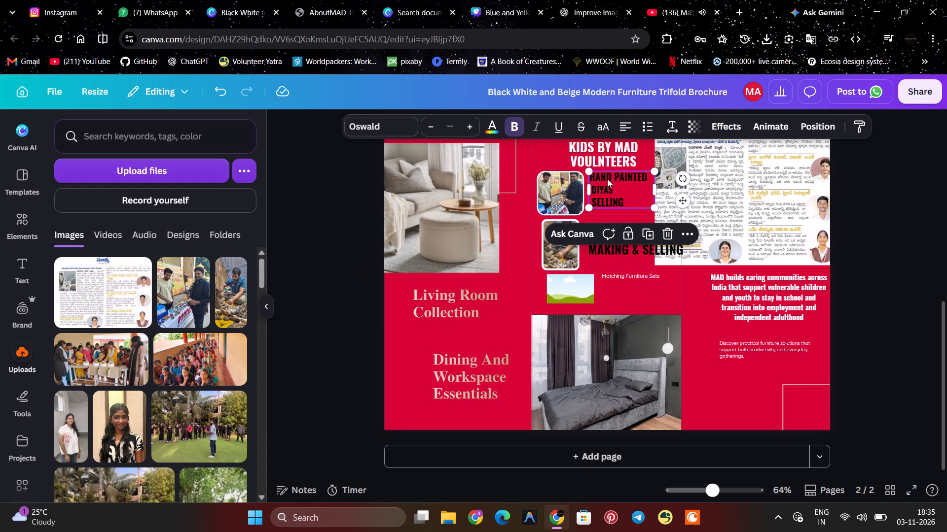
click(458, 126)
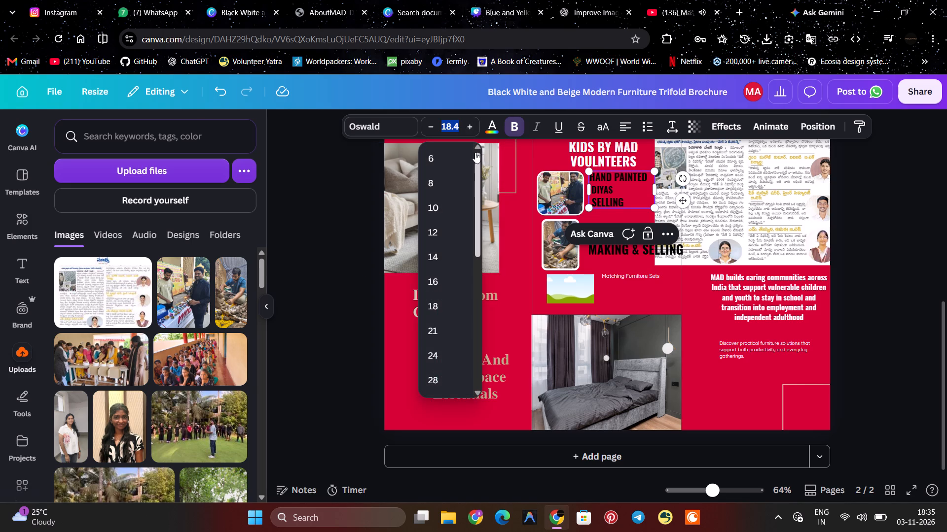
click(455, 297)
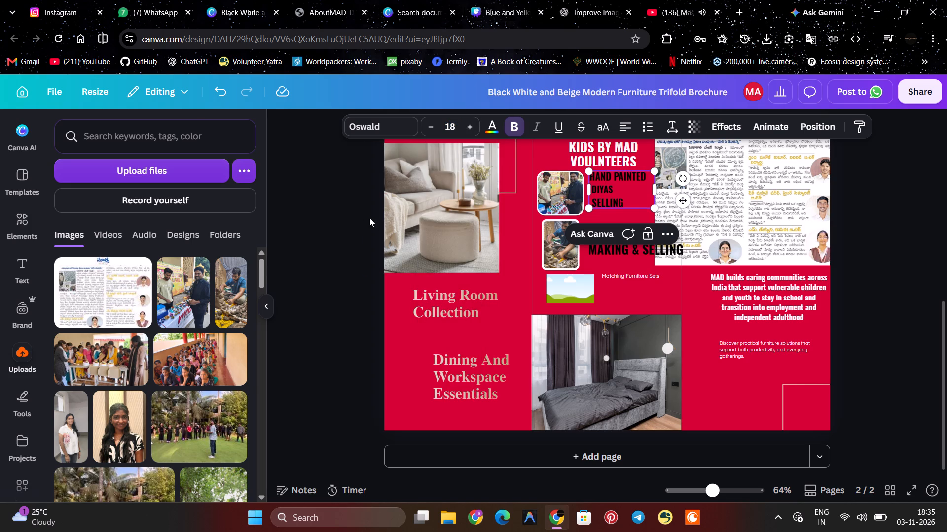
click(341, 208)
Reduce the "GANESH IDOLS MAKING & SELLING" caption to size 18.6 and narrow its text box to three lines clear of the newspaper clipping.
click(633, 245)
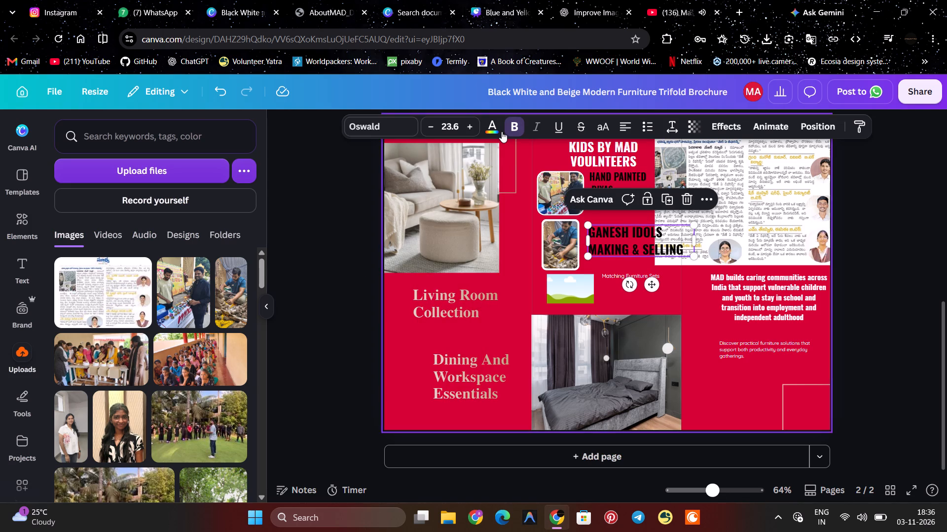
double_click(431, 131)
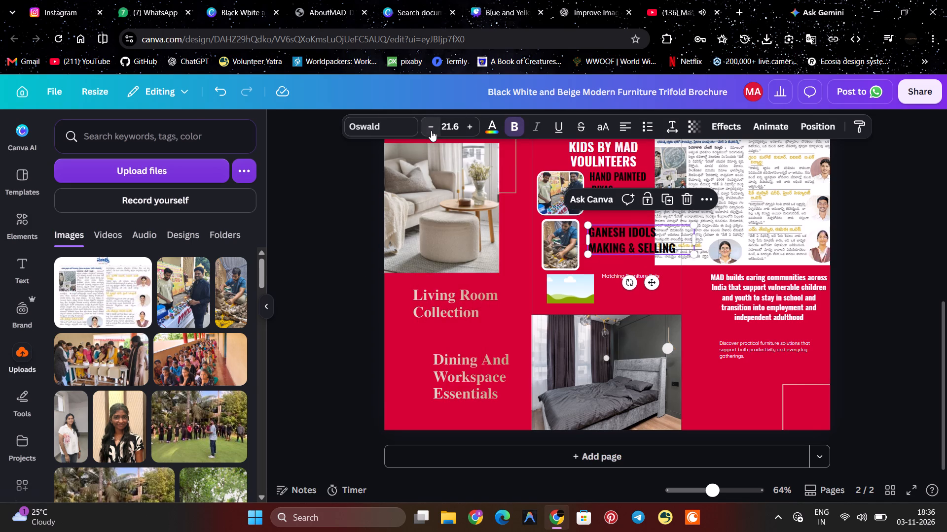
click(431, 131)
click(431, 131)
click(431, 131)
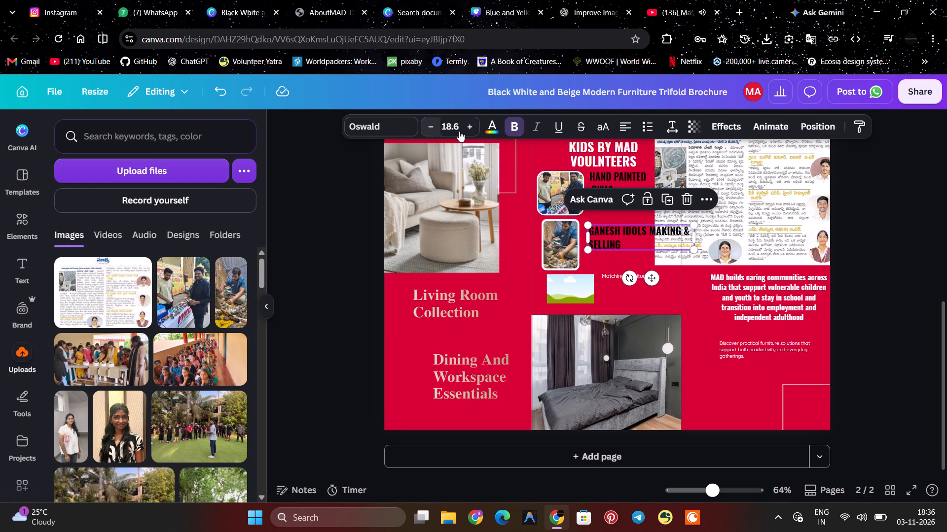
click(644, 237)
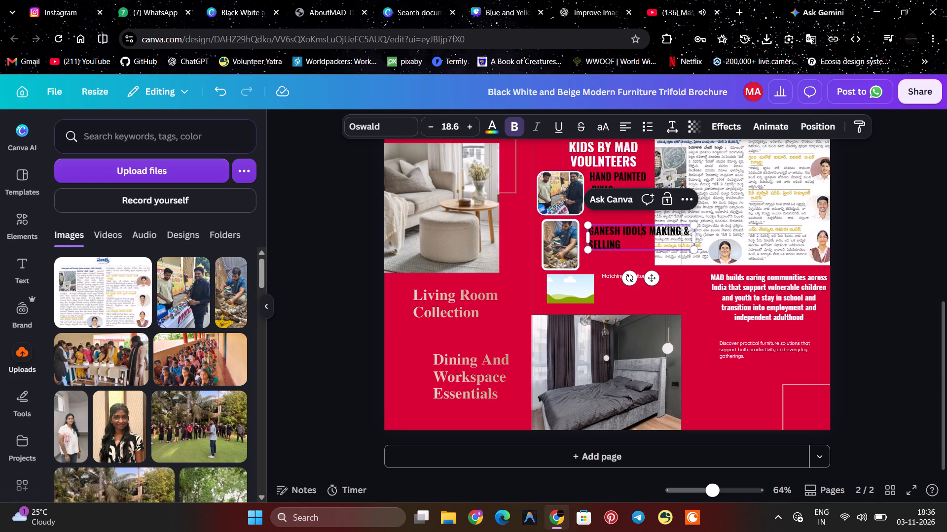
drag(694, 238, 657, 237)
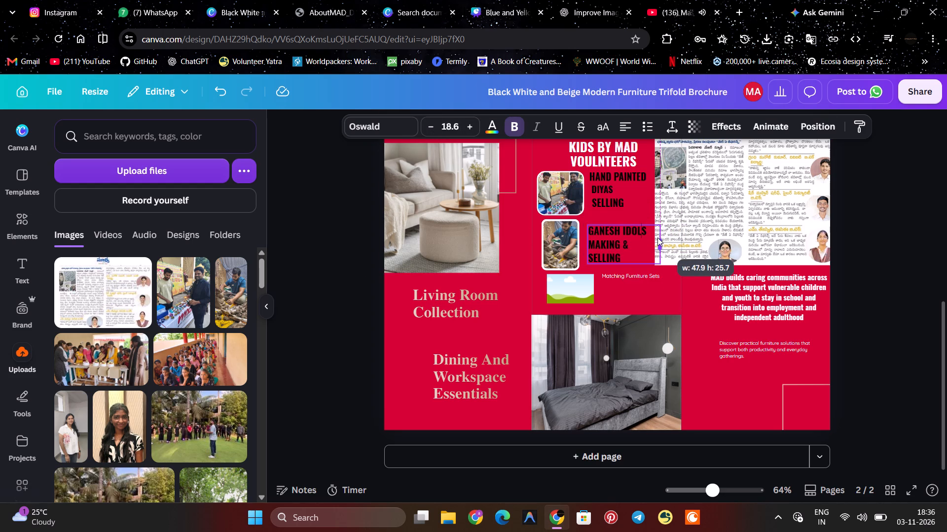
drag(657, 237, 656, 237)
Nudge the "GANESH IDOLS MAKING & SELLING" caption to line up beneath the diyas caption, beside the idol-making photo.
drag(615, 243, 607, 241)
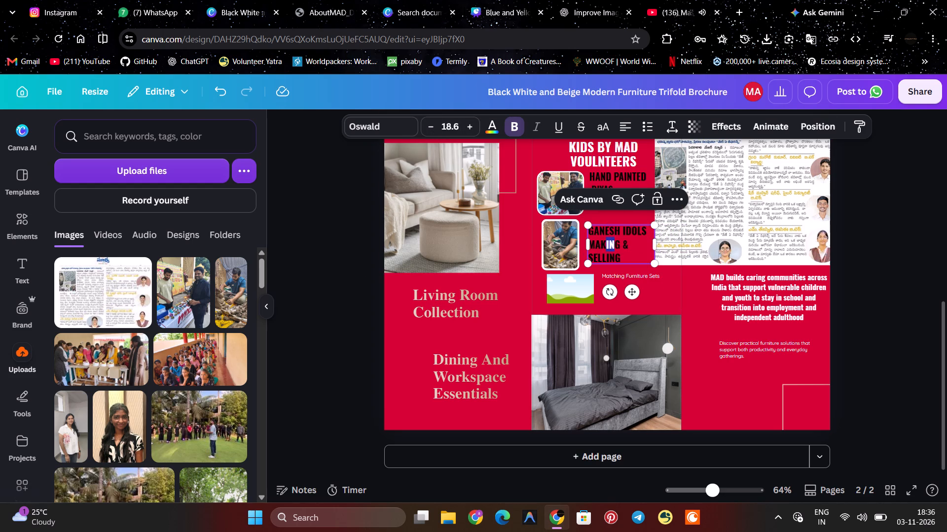
click(632, 254)
click(635, 251)
click(709, 278)
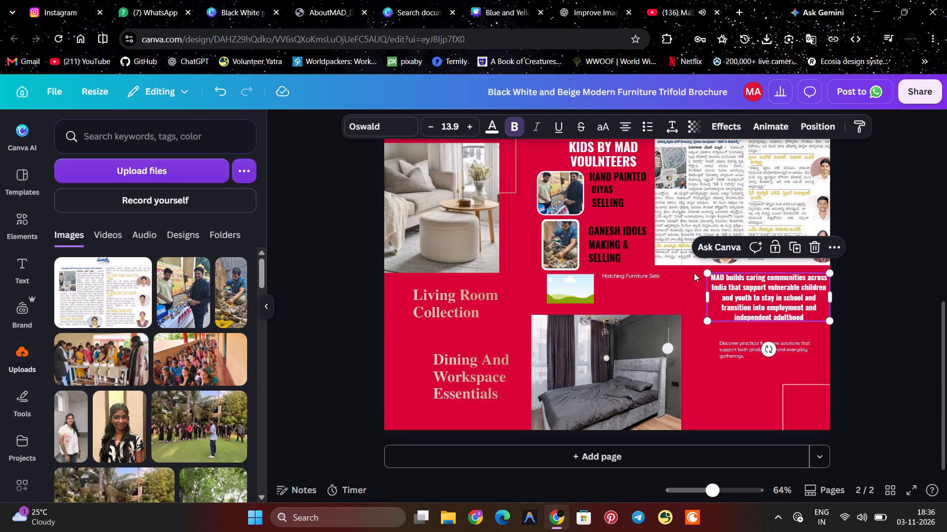
click(618, 239)
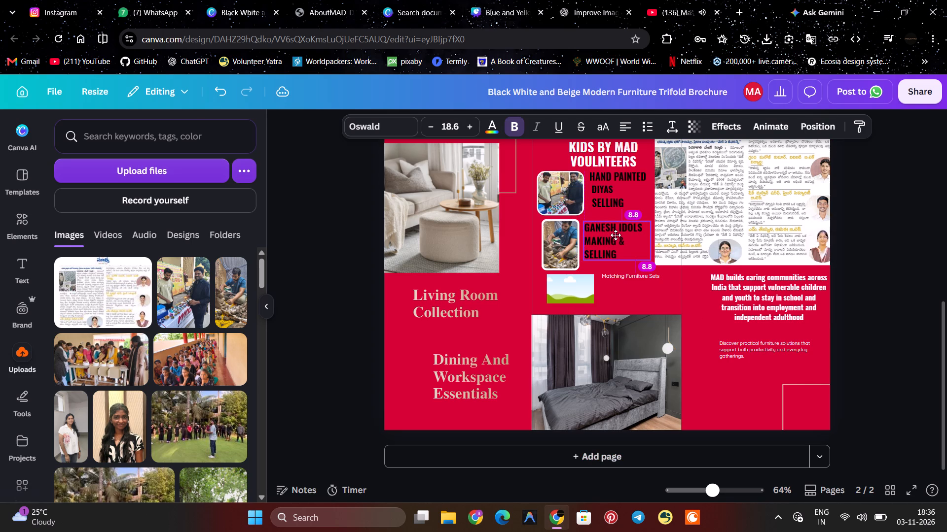
click(691, 288)
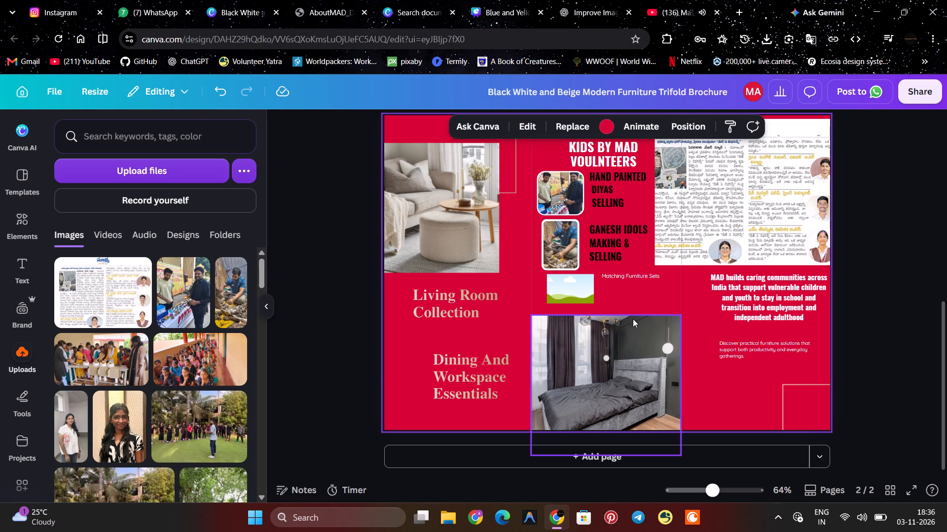
Move the empty landscape photo frame slightly left and down, aligning it with the diya-selling photo above.
drag(561, 286, 550, 291)
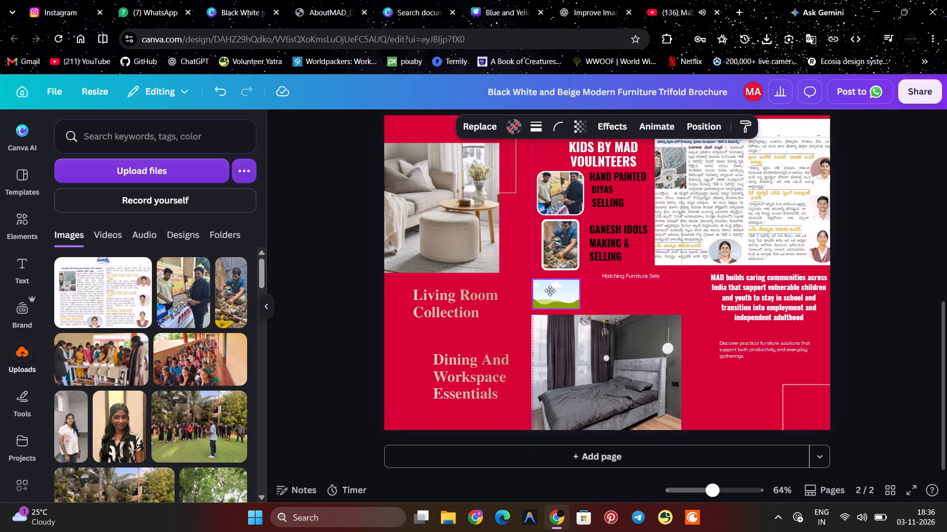
drag(550, 291, 550, 291)
click(648, 294)
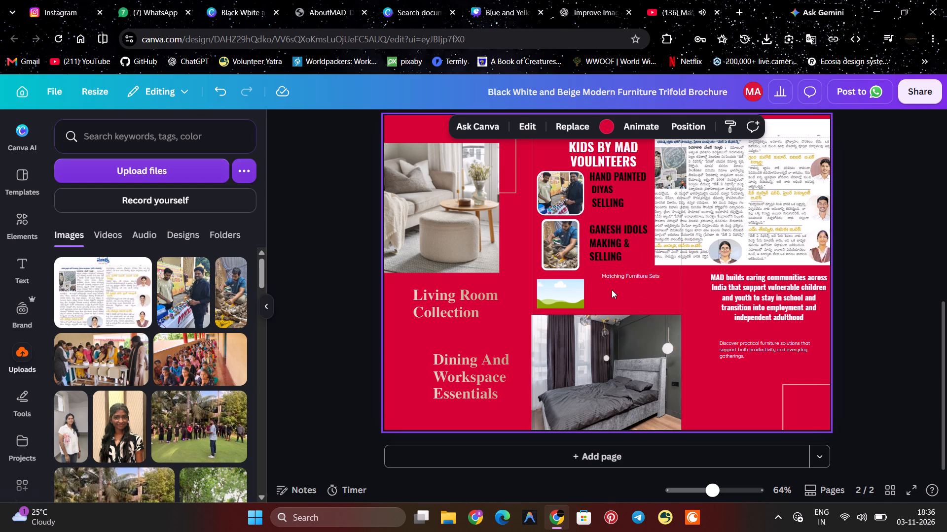
Shift the "FUNDRAISING FOR KIDS BY MAD VOULNTEERS" heading slightly left and up, away from the newspaper clipping.
scroll(650, 326, up, 2)
scroll(652, 326, down, 1)
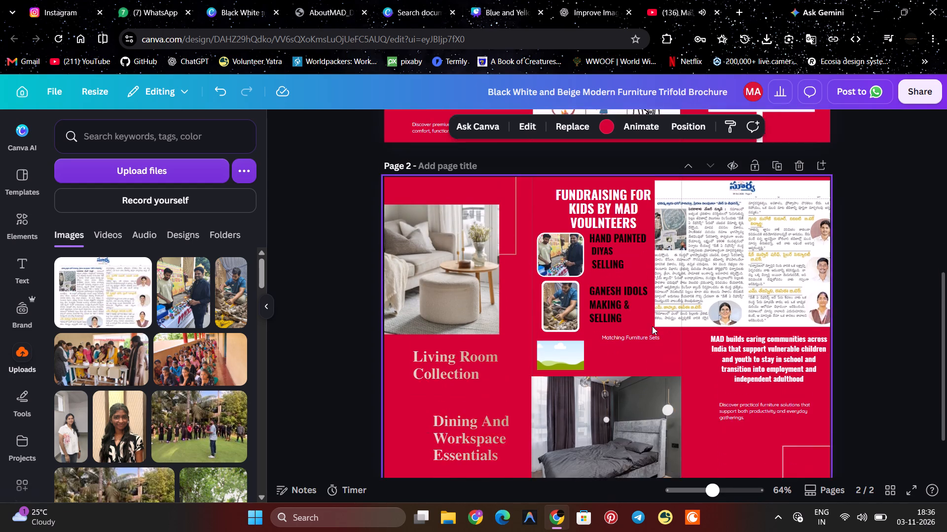
scroll(652, 326, up, 2)
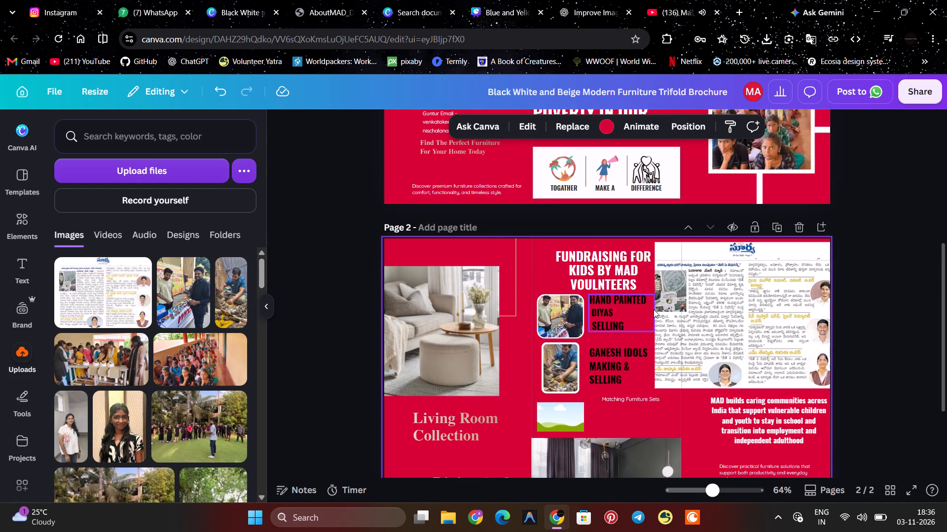
drag(597, 265, 586, 259)
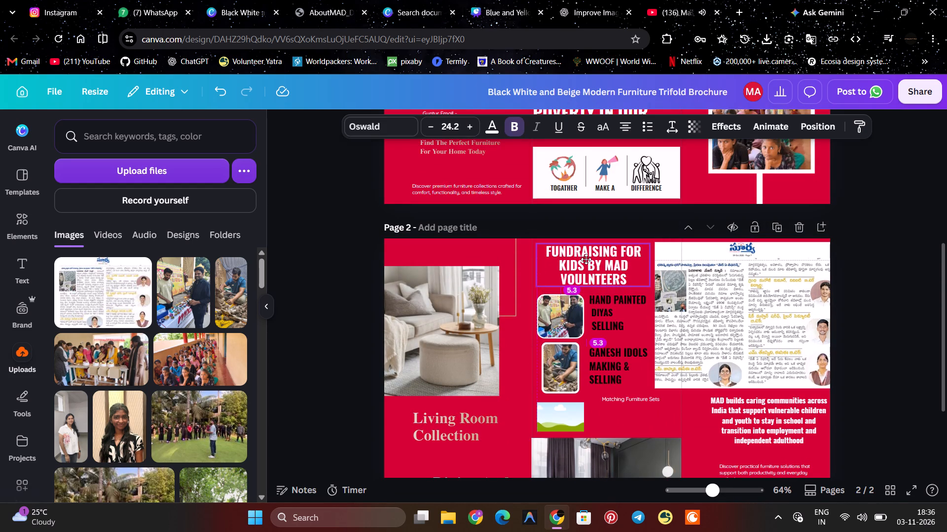
drag(586, 259, 586, 259)
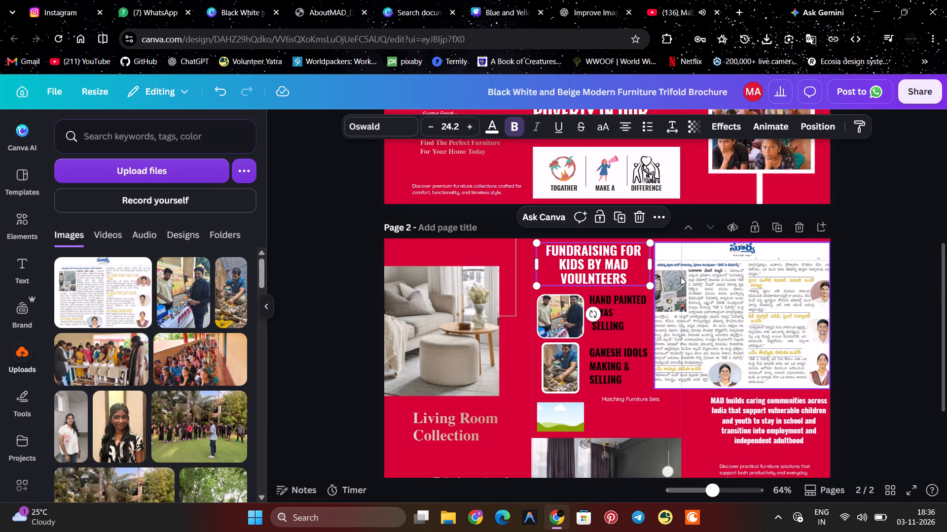
click(681, 277)
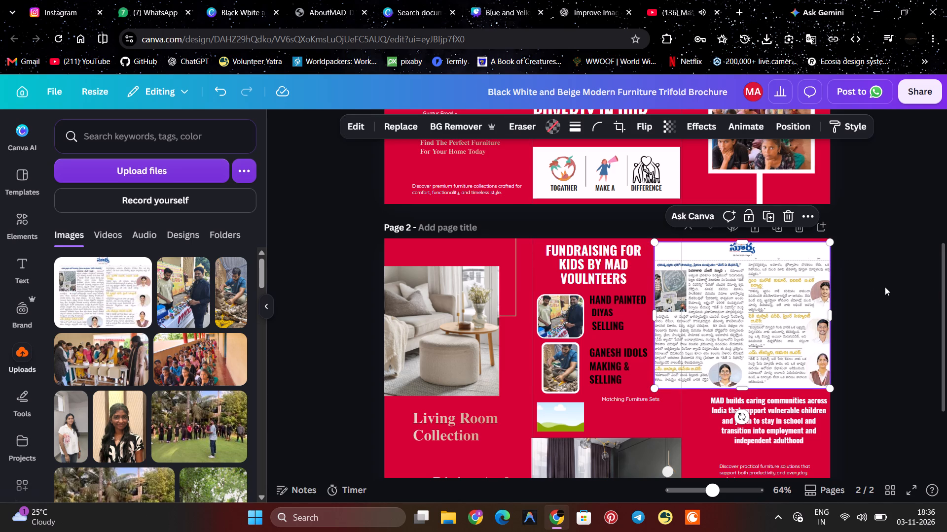
Increase the font size of the "FUNDRAISING FOR KIDS BY MAD VOULNTEERS" heading by one increment.
click(581, 259)
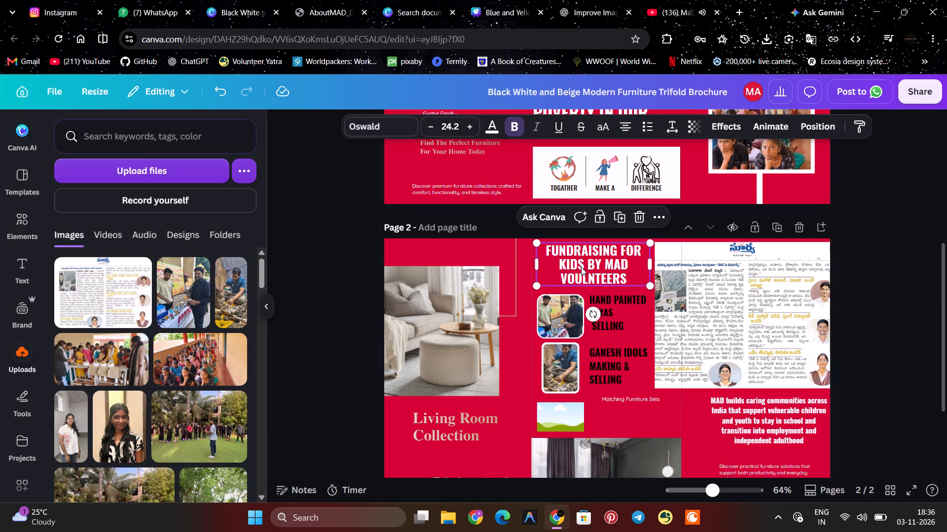
click(474, 125)
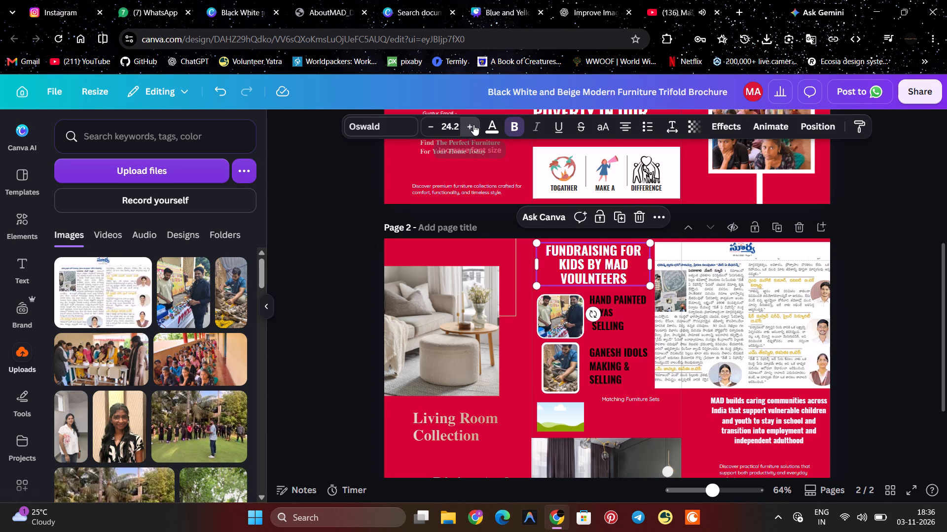
click(889, 252)
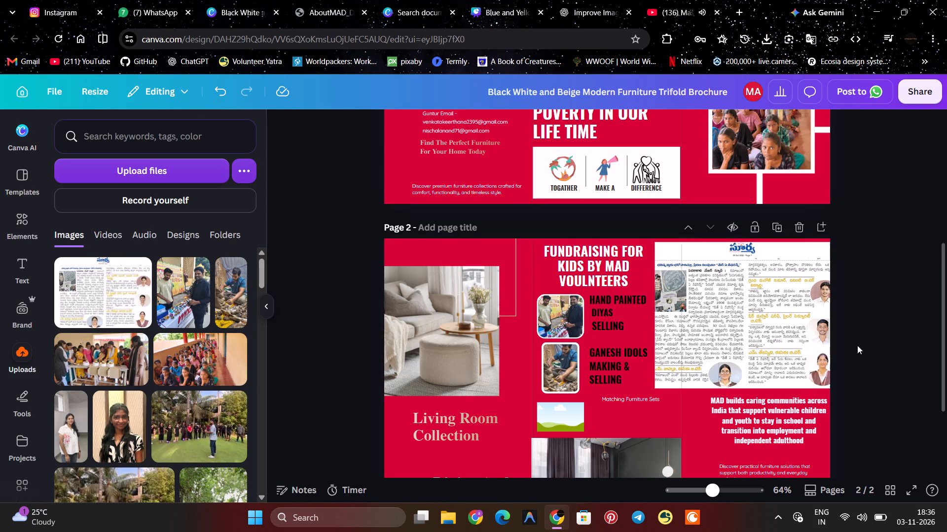
scroll(820, 350, down, 2)
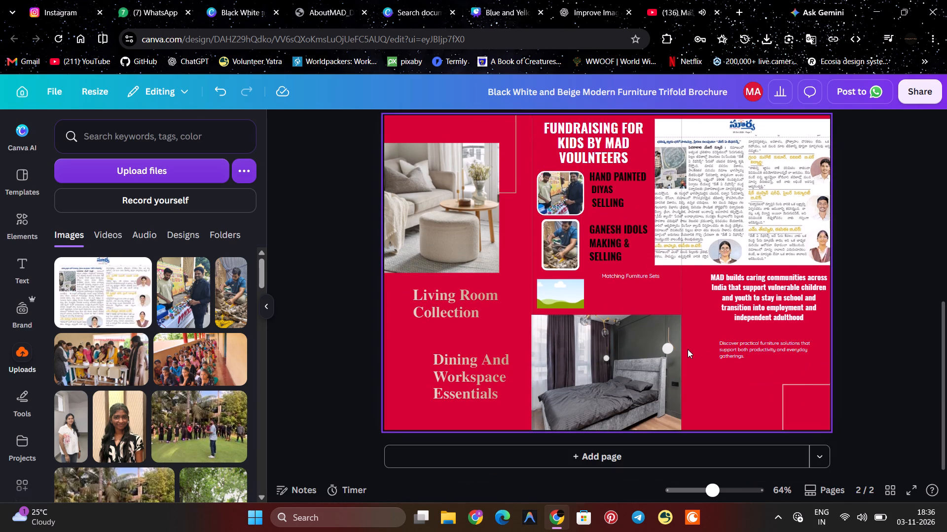
Select the empty landscape photo frame beneath the idol-making photo.
click(562, 292)
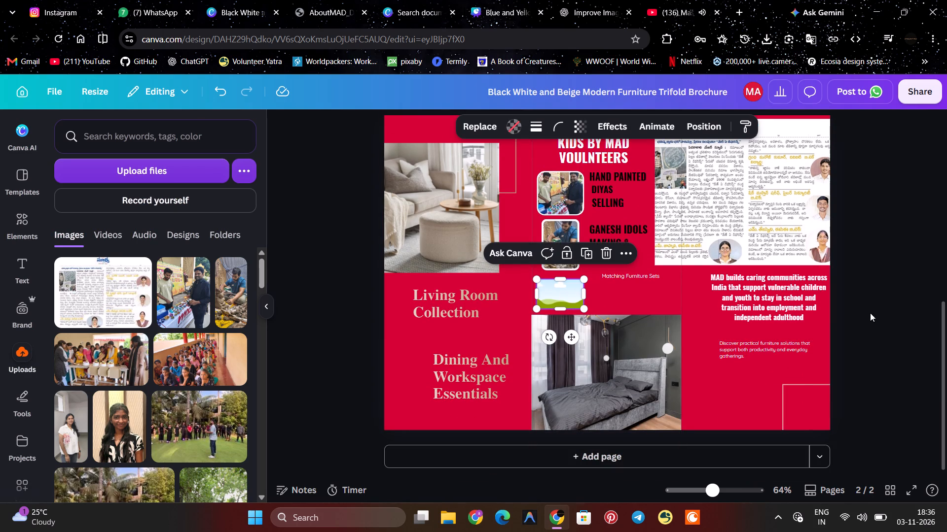
click(871, 313)
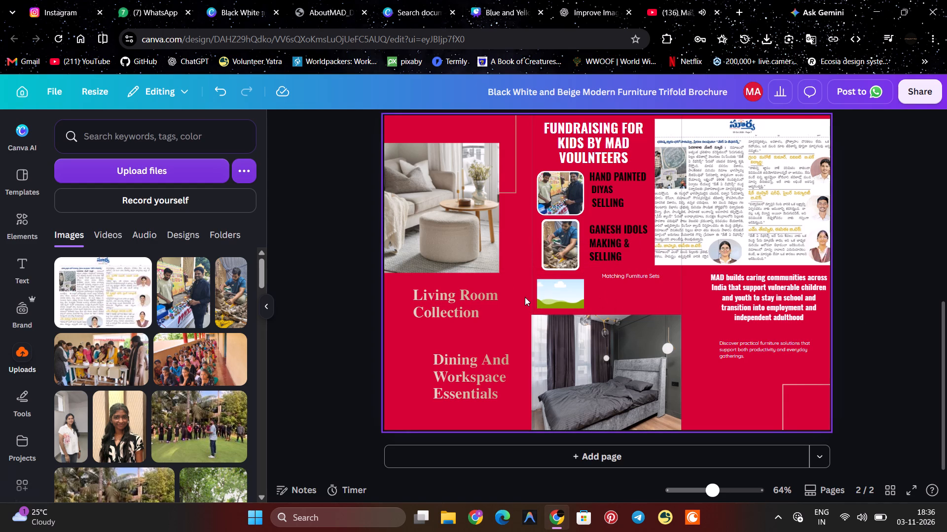
click(556, 295)
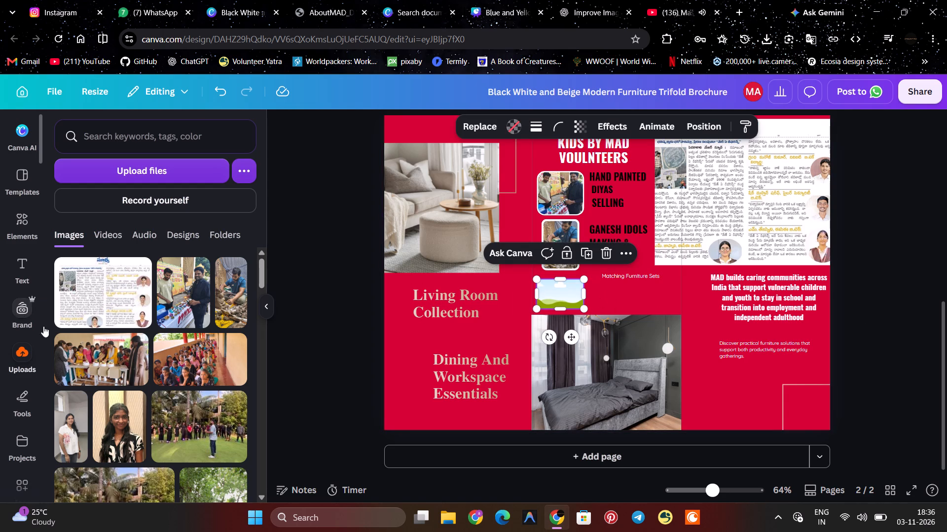
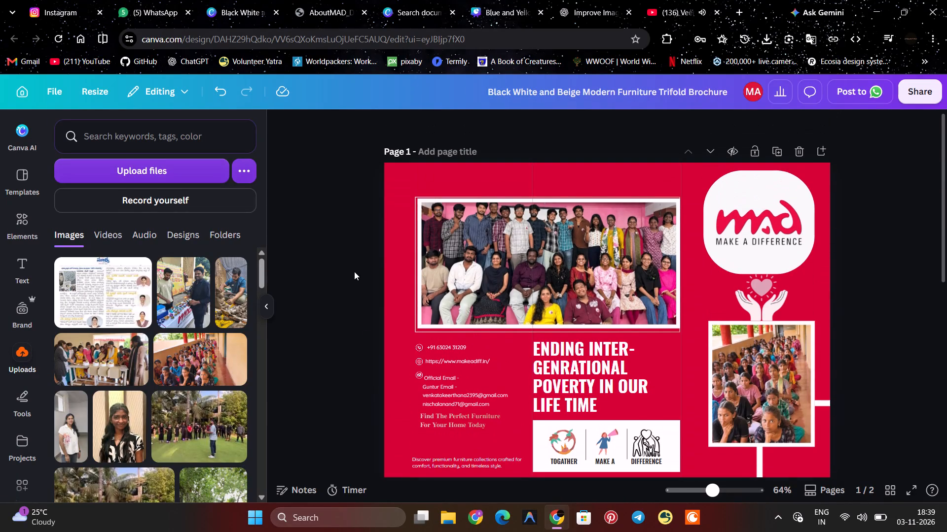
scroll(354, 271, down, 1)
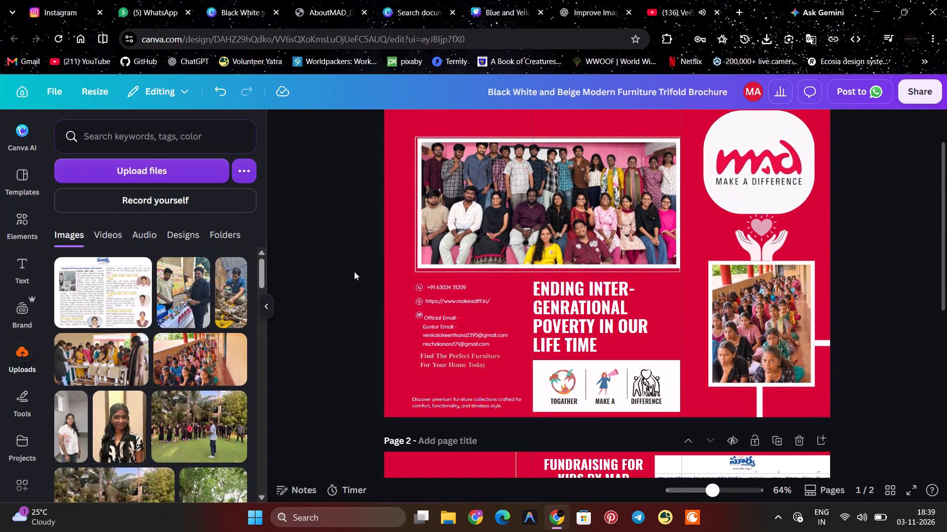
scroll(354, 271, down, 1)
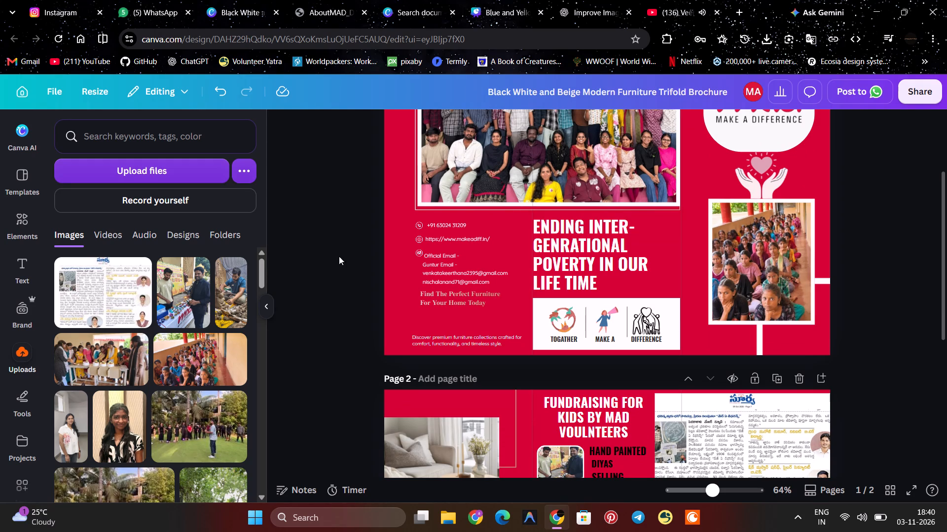
Review the layout of both brochure pages, comparing their photos, headings and decorative outlines.
scroll(860, 339, down, 11)
scroll(862, 376, up, 2)
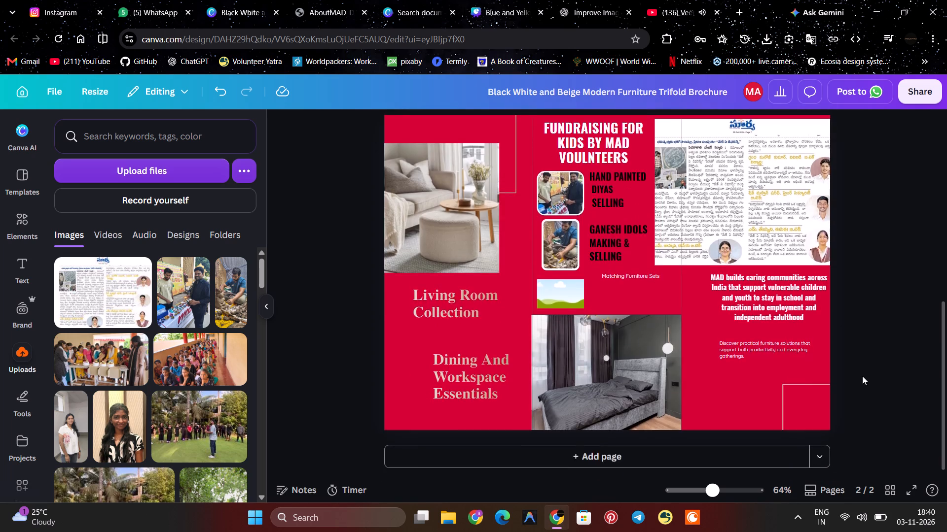
scroll(862, 376, up, 5)
scroll(858, 361, down, 3)
scroll(858, 361, up, 1)
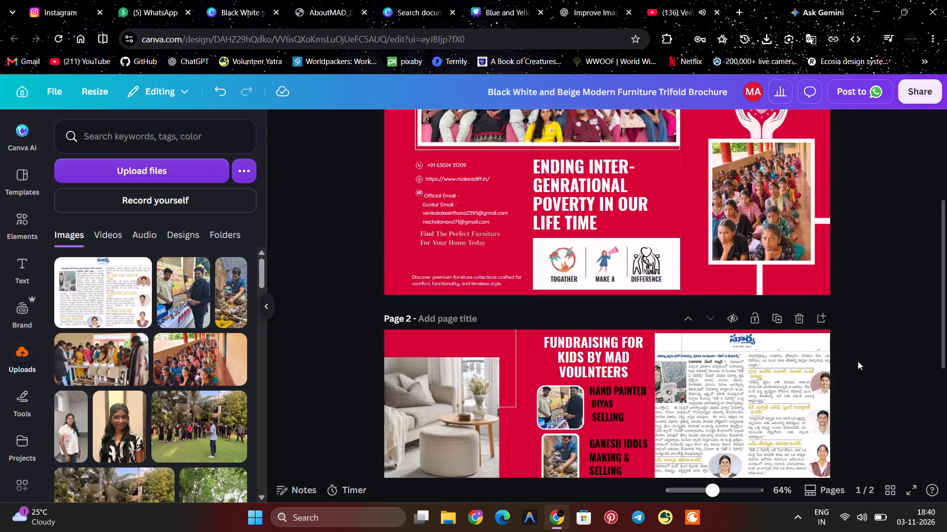
scroll(858, 361, up, 3)
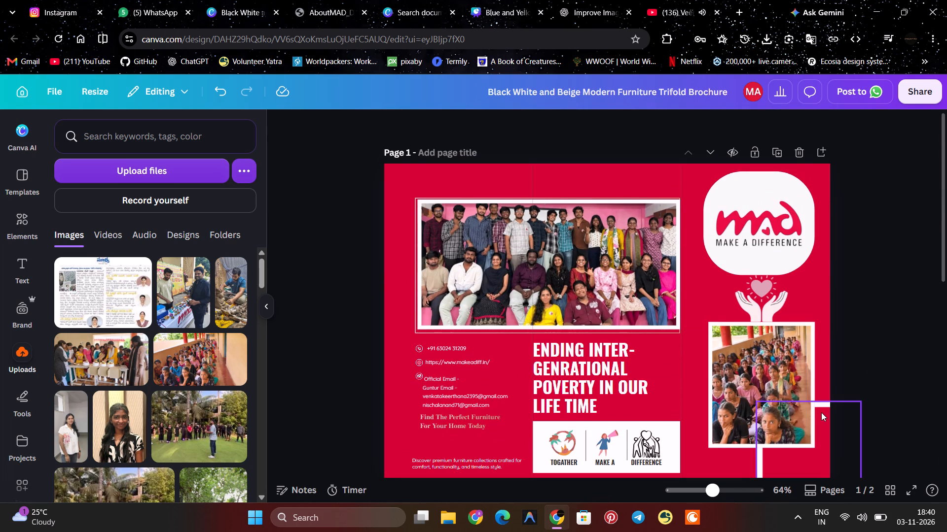
Duplicate the white outline square behind the children's photo on page 1 and place the copy at the page's top-left corner.
click(821, 402)
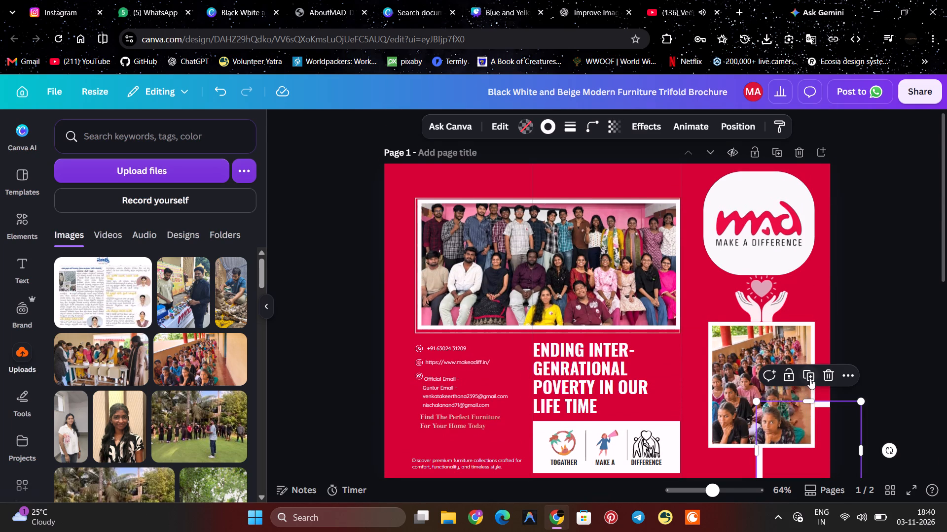
click(811, 375)
drag(825, 410, 822, 411)
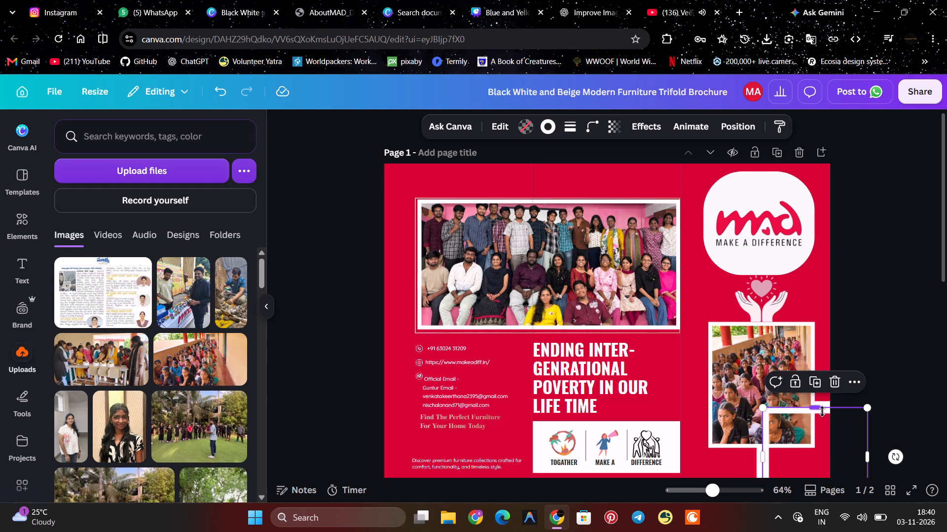
drag(822, 411, 820, 412)
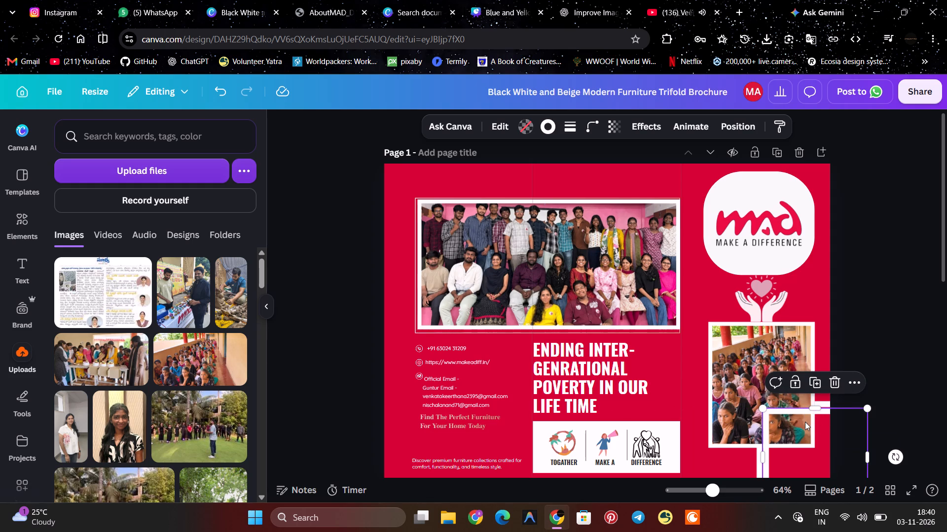
click(822, 322)
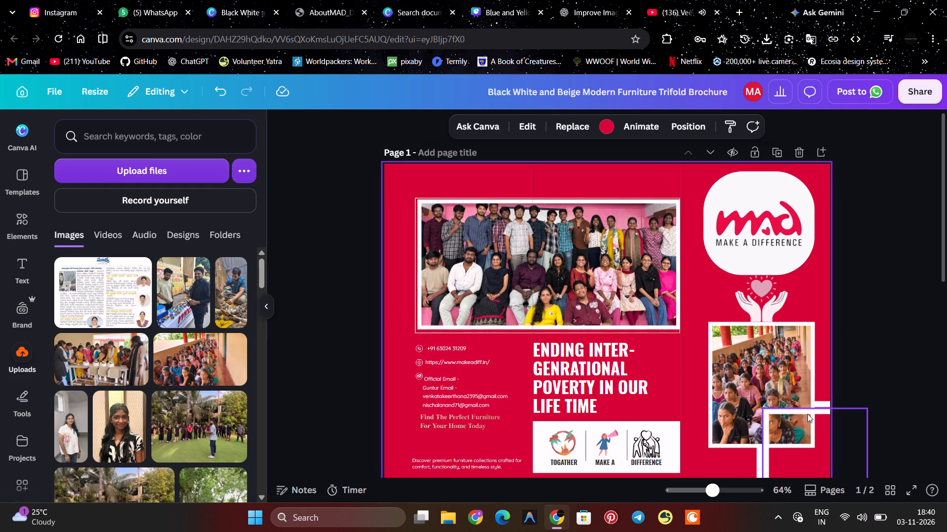
drag(807, 414, 403, 174)
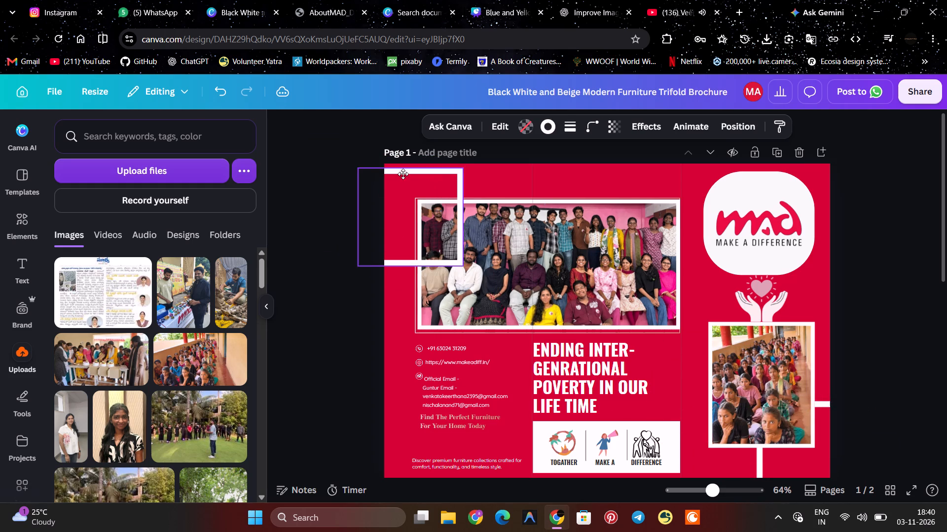
drag(403, 174, 398, 165)
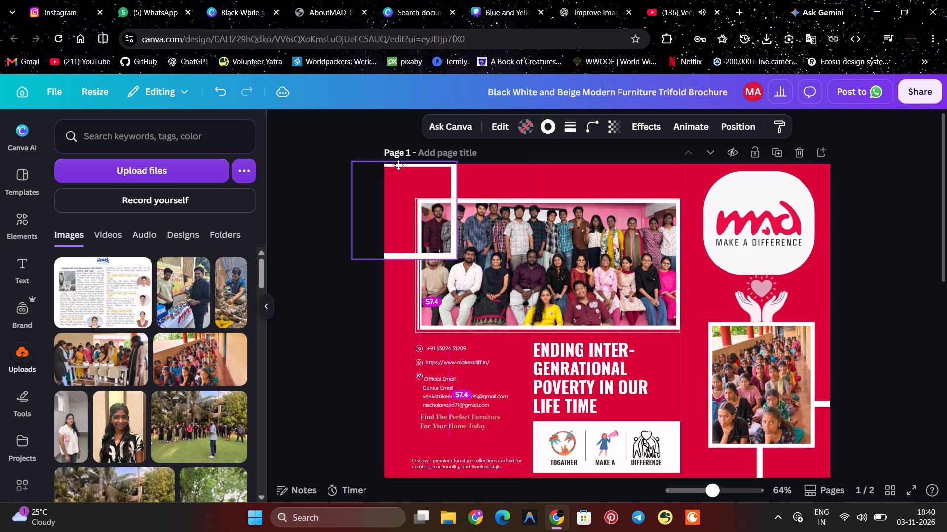
drag(398, 165, 399, 165)
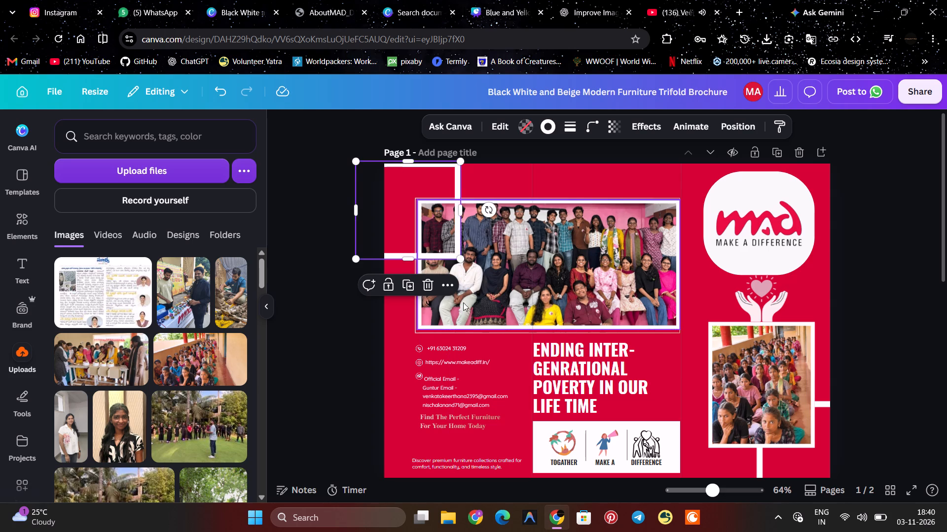
Send the copied white outline square behind the group photo on page 1.
double_click(446, 280)
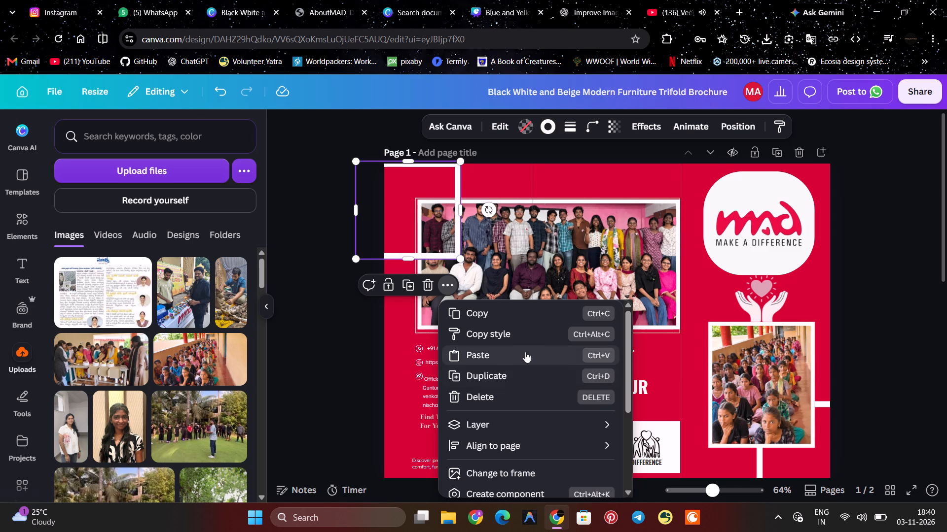
click(539, 427)
click(682, 438)
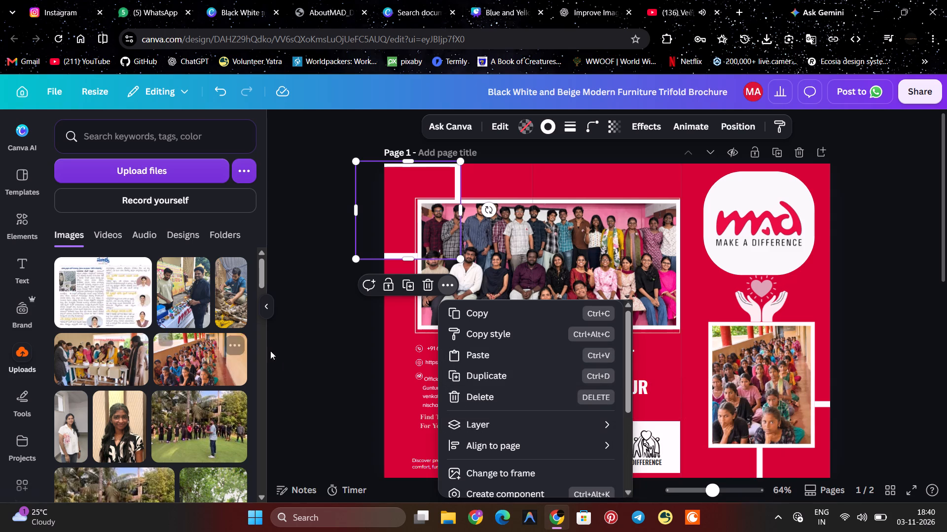
click(301, 339)
Move the copied outline square slightly up so its top edge runs off page 1.
drag(412, 195, 412, 190)
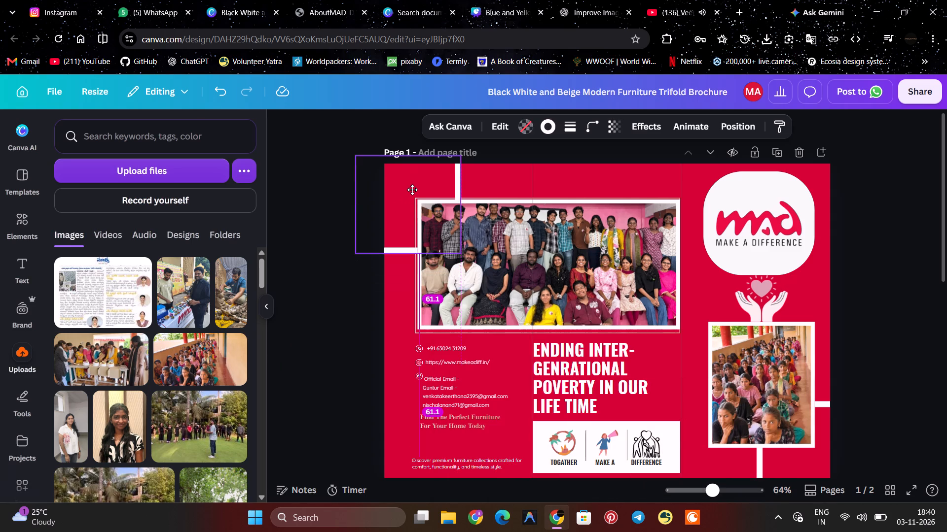
drag(412, 190, 413, 189)
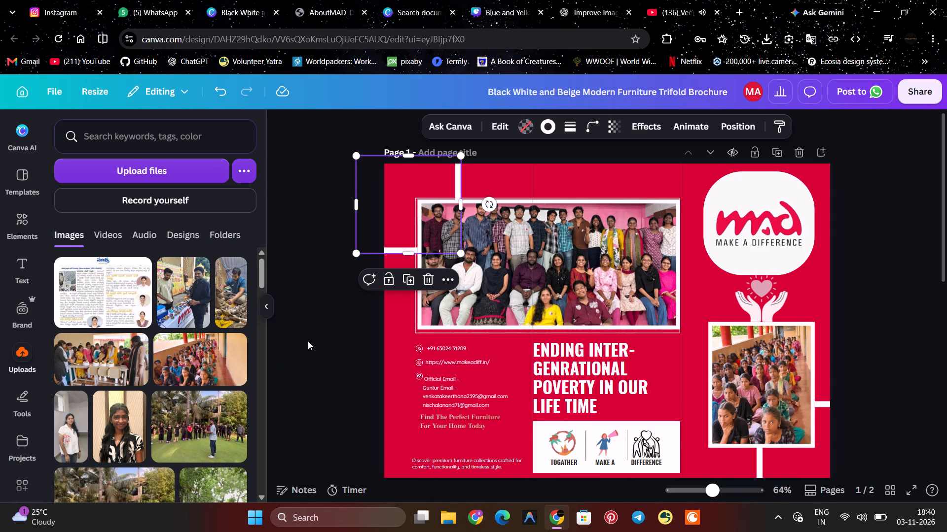
click(316, 338)
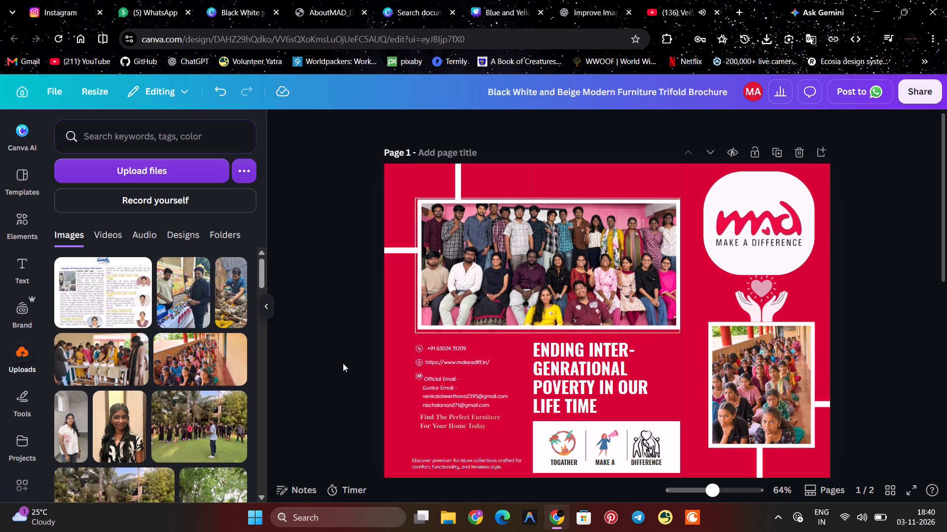
Stretch the copied outline square downward to about 69.7 wide by 69.2 high.
scroll(343, 363, down, 1)
scroll(343, 363, up, 1)
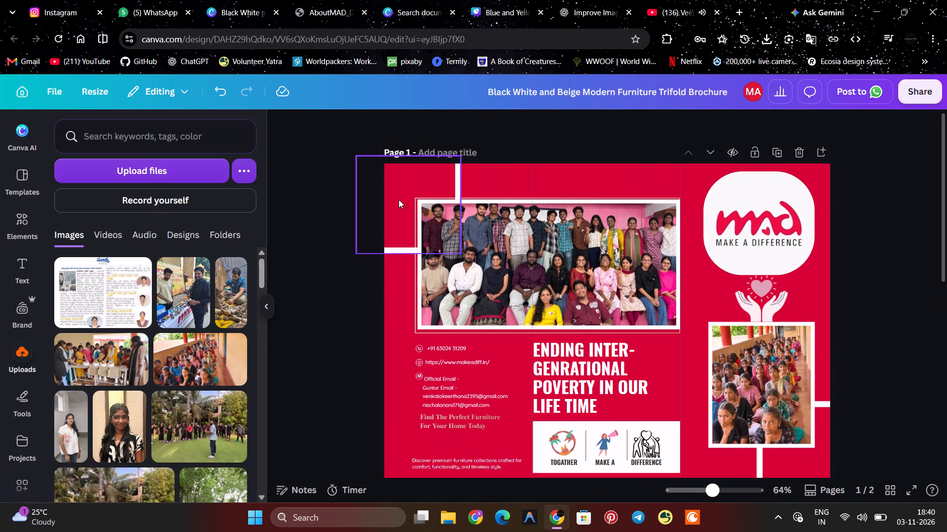
click(399, 199)
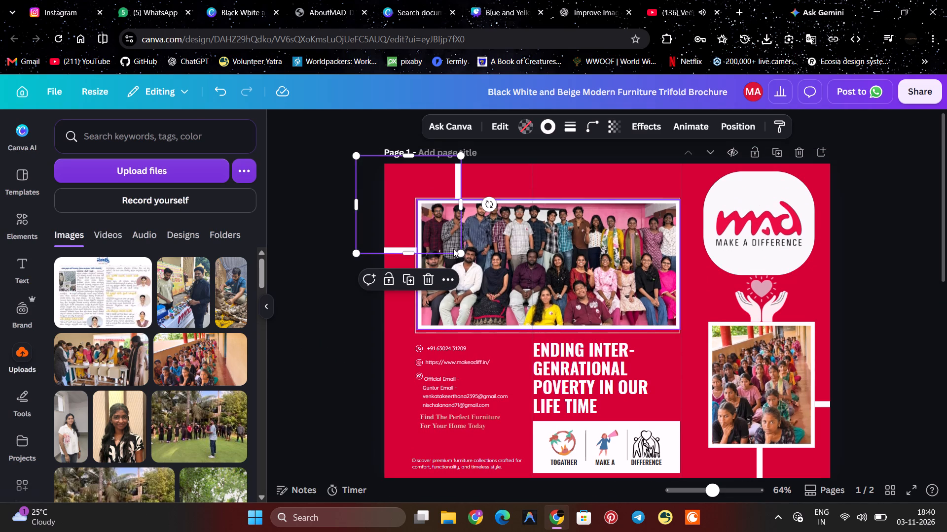
drag(464, 252, 466, 259)
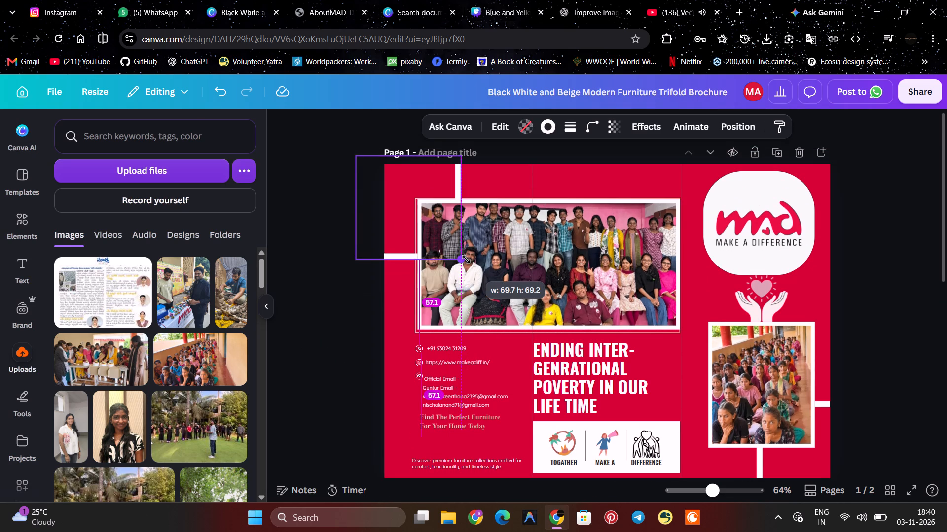
drag(466, 259, 466, 260)
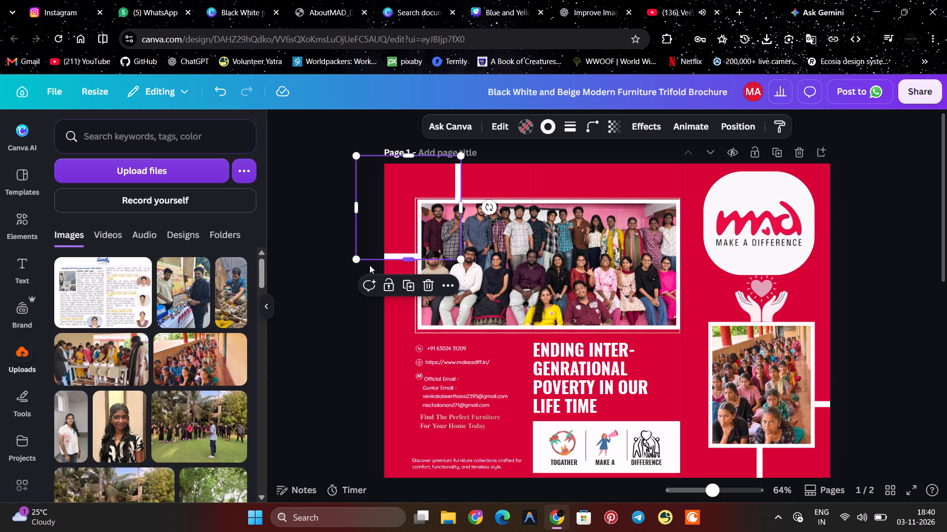
click(340, 301)
Thicken the stroke of the outline square in page 2's bottom-right corner to a weight of about 14.
scroll(347, 280, down, 9)
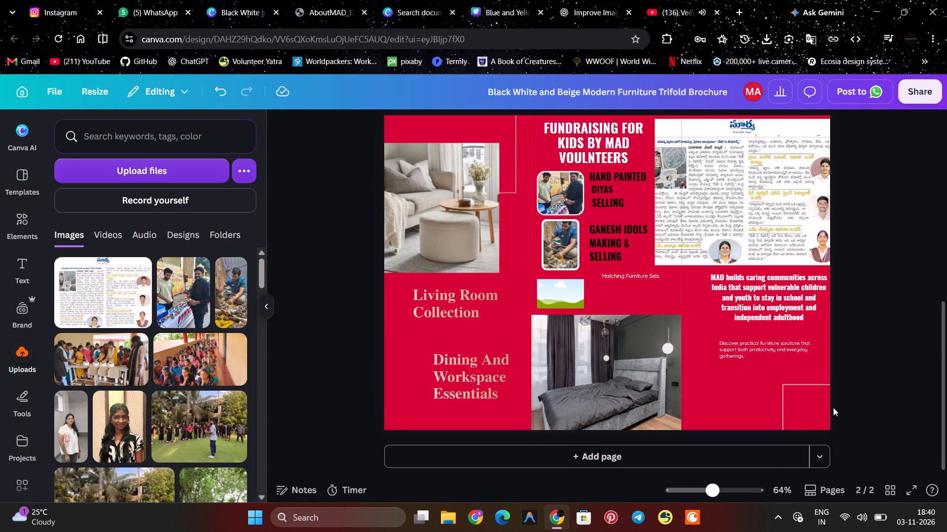
click(804, 404)
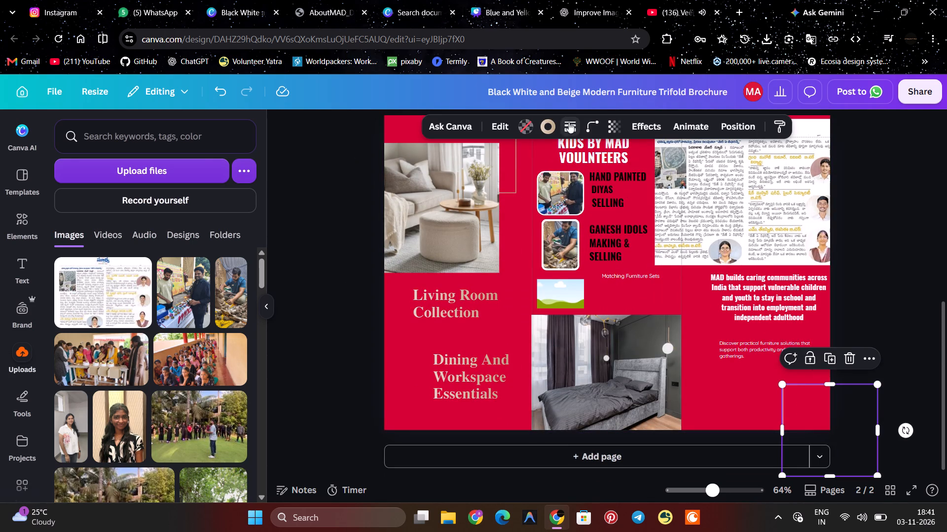
click(568, 122)
drag(485, 210, 501, 214)
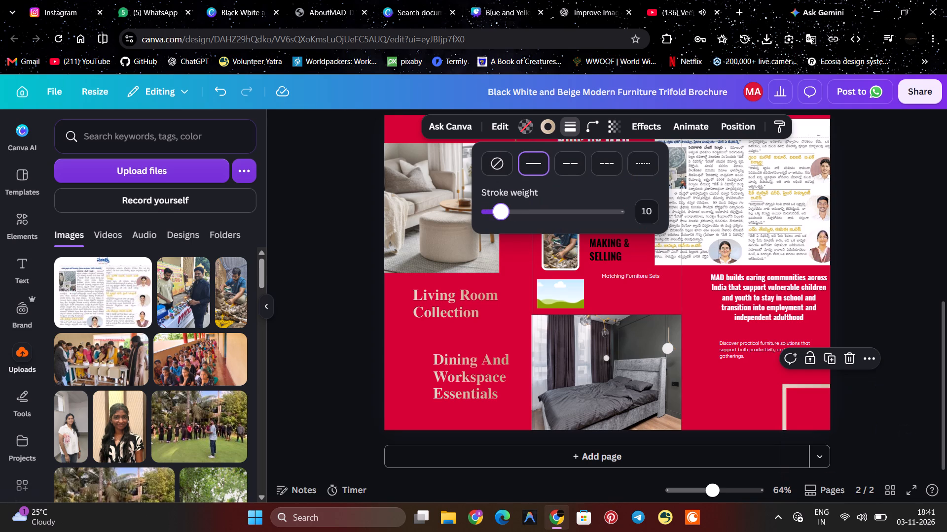
drag(501, 214, 505, 220)
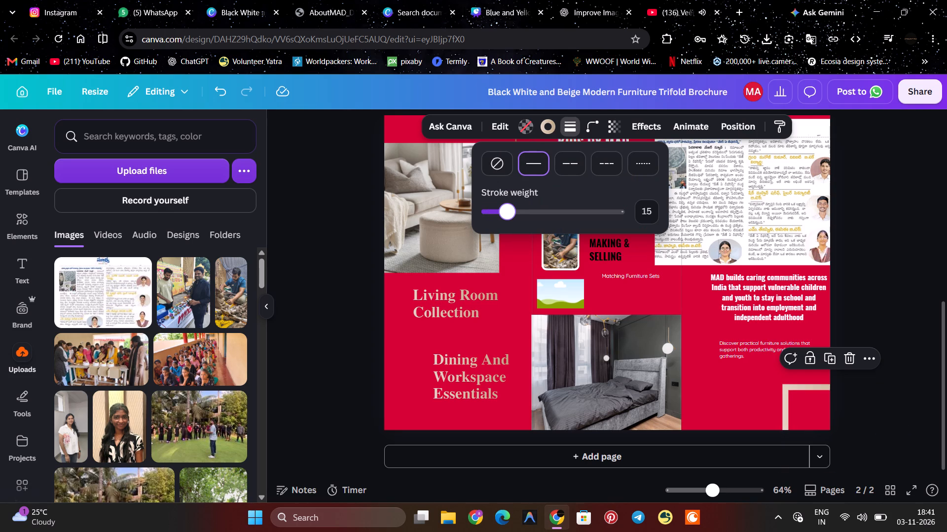
drag(505, 220, 506, 221)
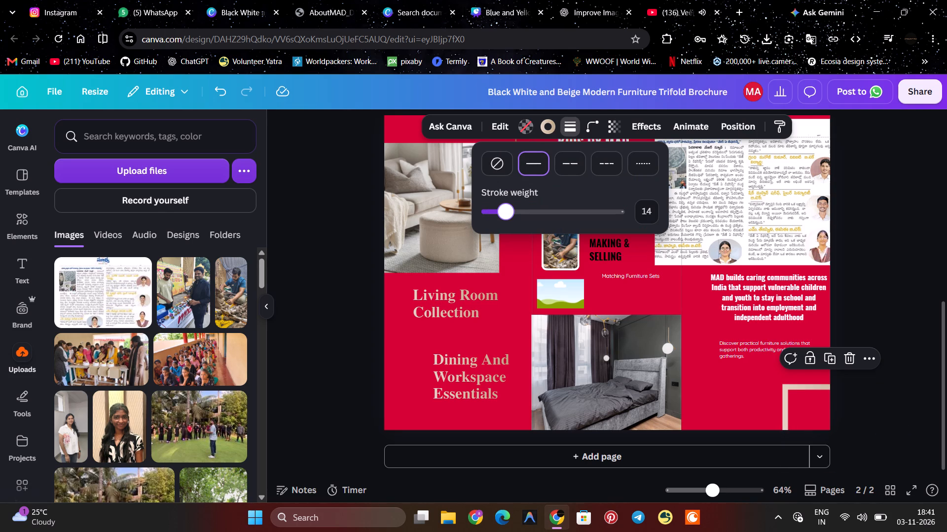
drag(506, 221, 507, 221)
Change the stroke color of page 2's bottom-right corner outline square to white.
click(545, 125)
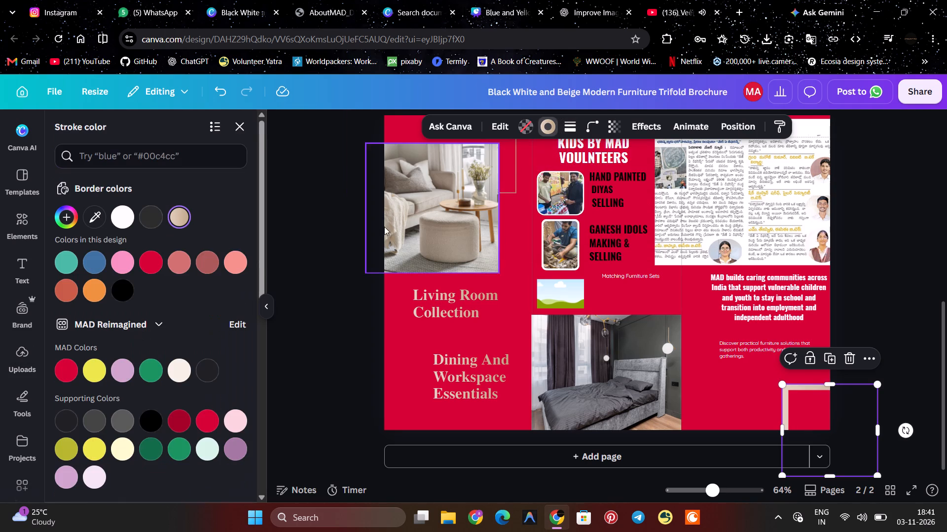
click(129, 217)
click(332, 284)
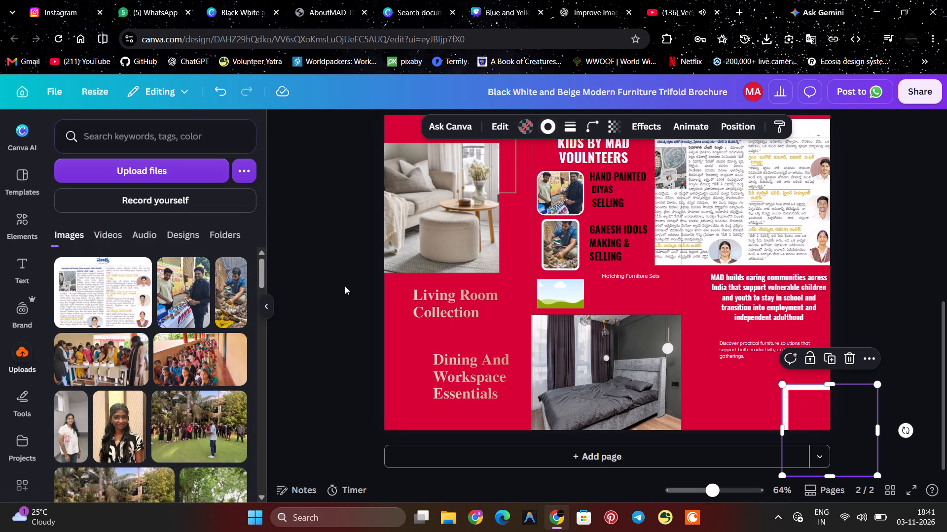
click(345, 286)
Compare pages 1 and 2, checking the corner outlines and the remaining template content.
scroll(870, 399, up, 7)
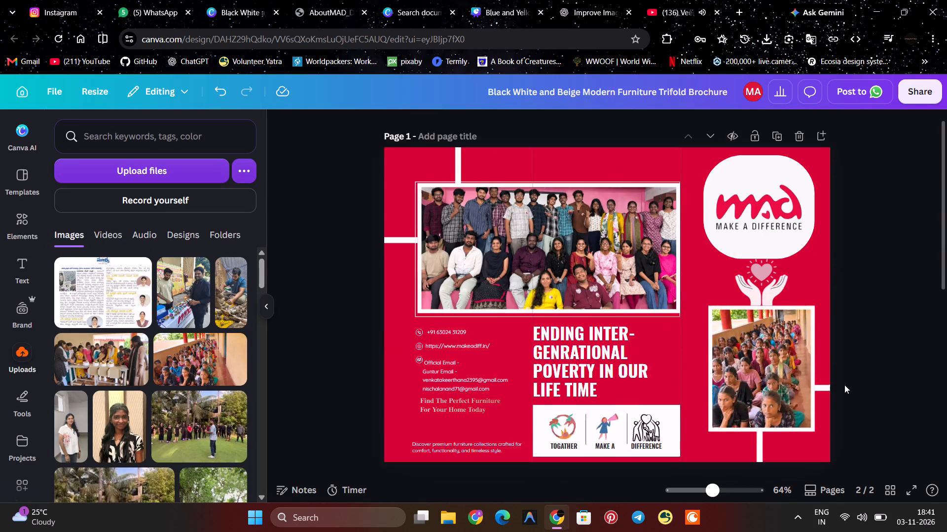
scroll(844, 385, down, 2)
scroll(844, 385, up, 5)
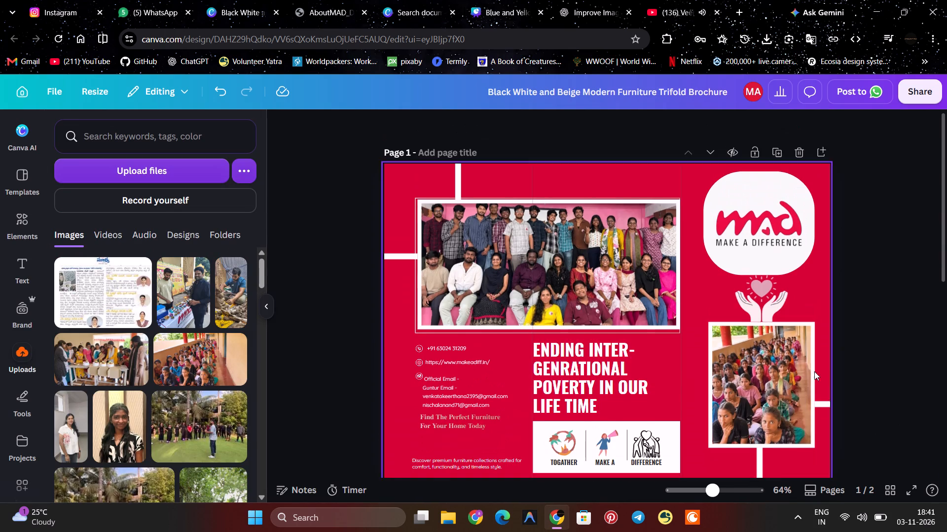
scroll(814, 333, down, 7)
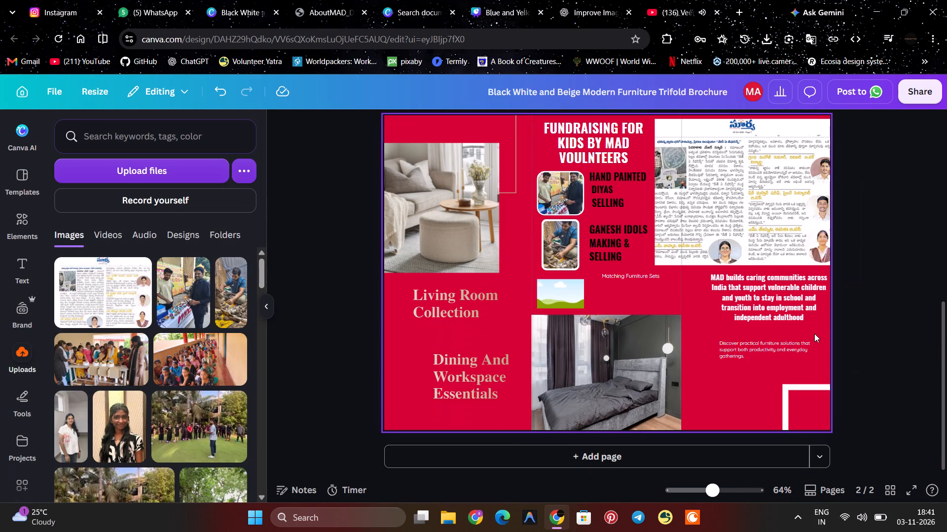
scroll(814, 333, up, 2)
scroll(814, 333, down, 2)
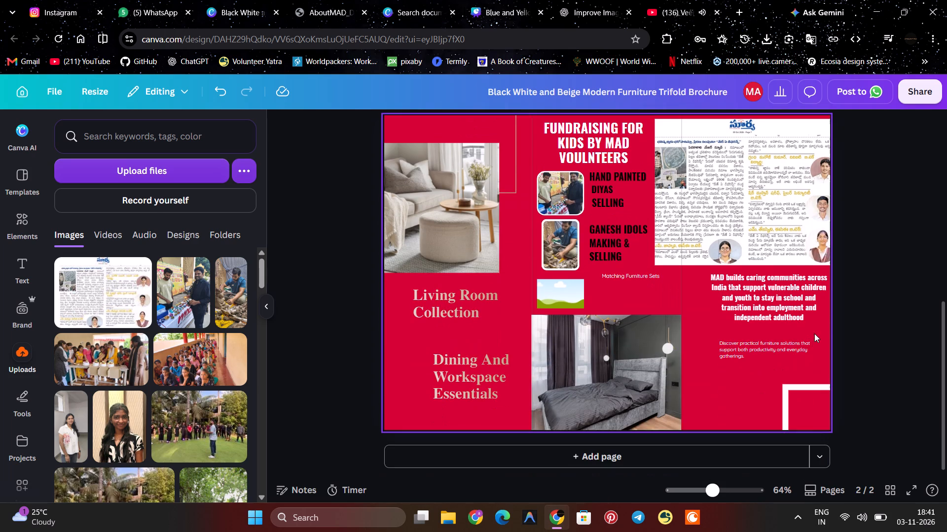
scroll(403, 358, up, 6)
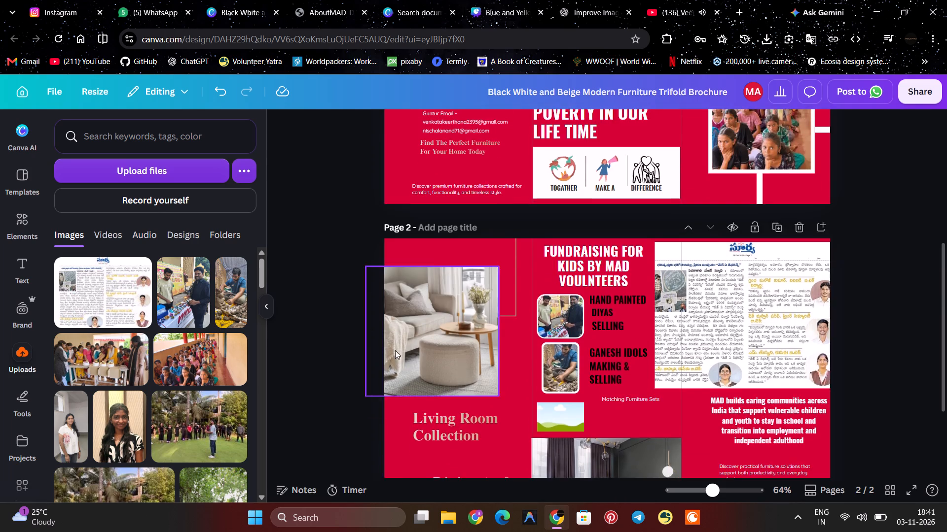
scroll(395, 350, up, 1)
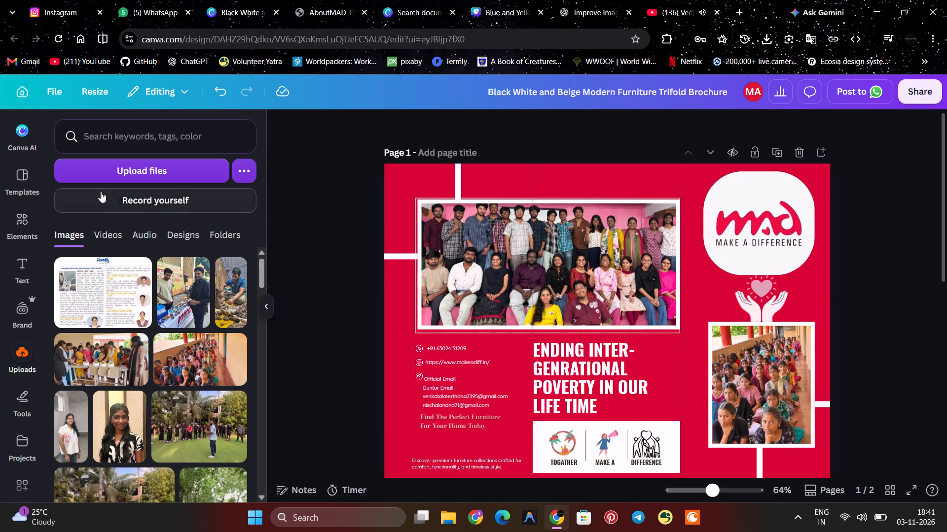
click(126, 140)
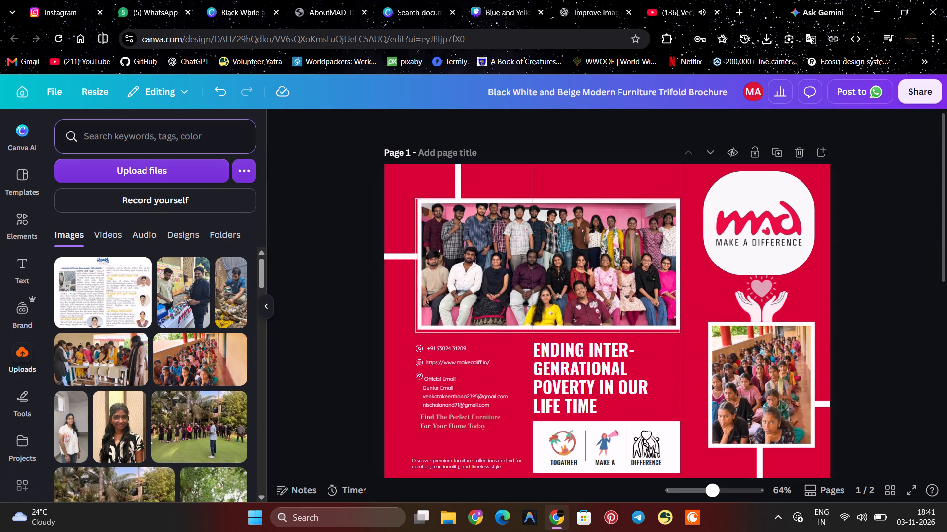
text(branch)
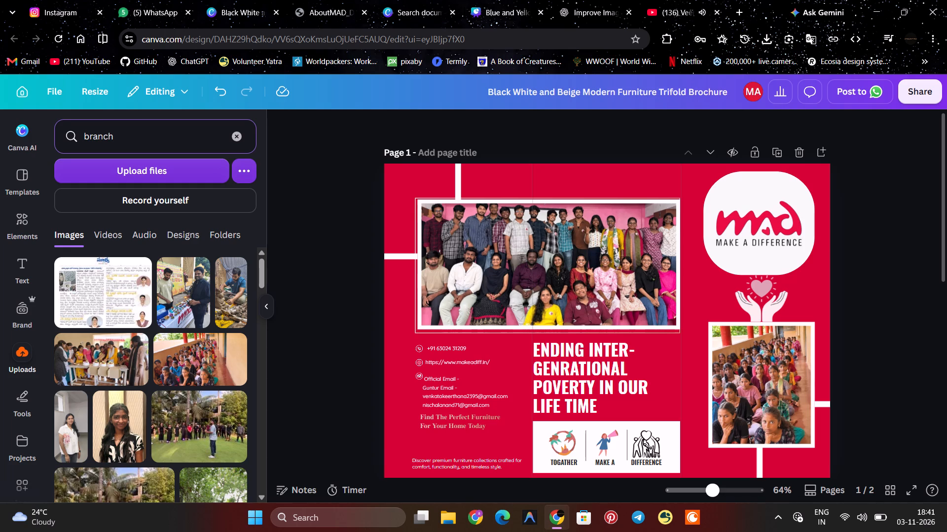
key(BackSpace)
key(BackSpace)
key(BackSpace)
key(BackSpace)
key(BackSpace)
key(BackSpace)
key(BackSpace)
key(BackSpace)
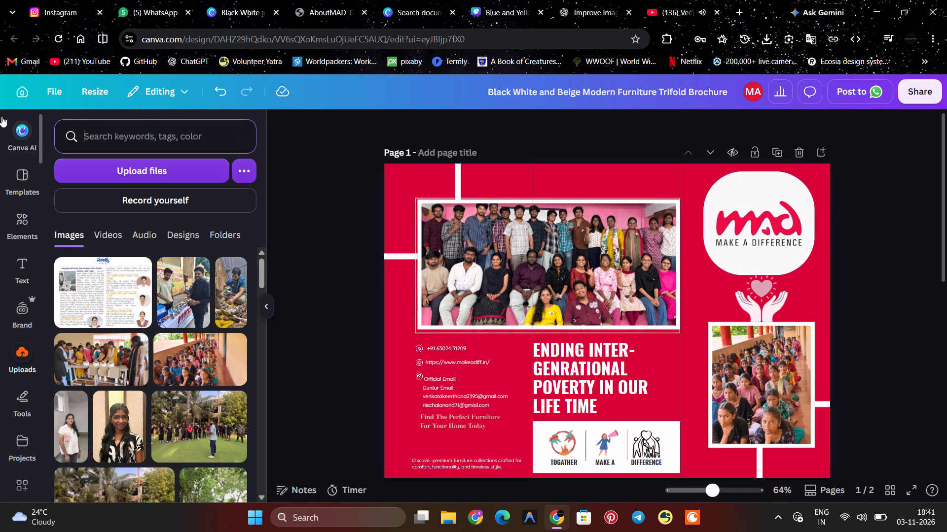
Search the graphics library for "branch" and browse the results for a branch or tree silhouette.
click(40, 233)
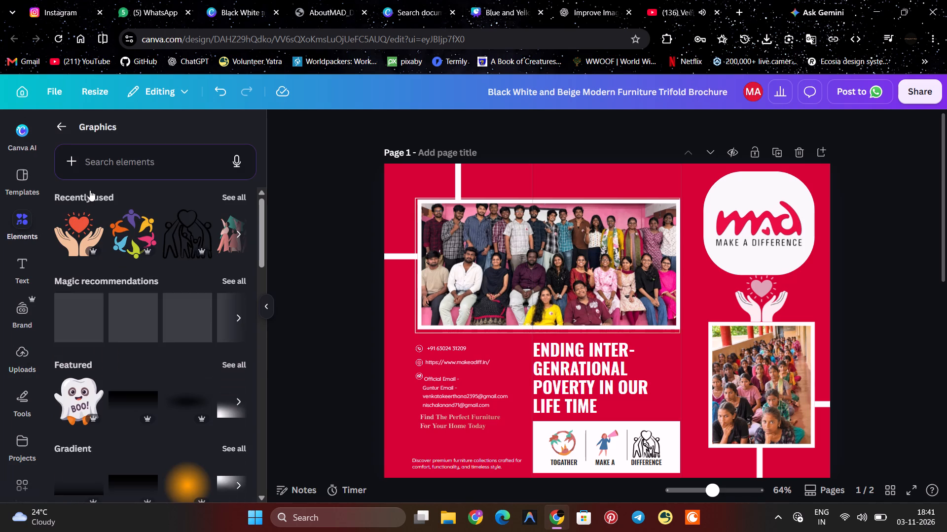
click(101, 168)
text(bra)
text(nch)
key(Return)
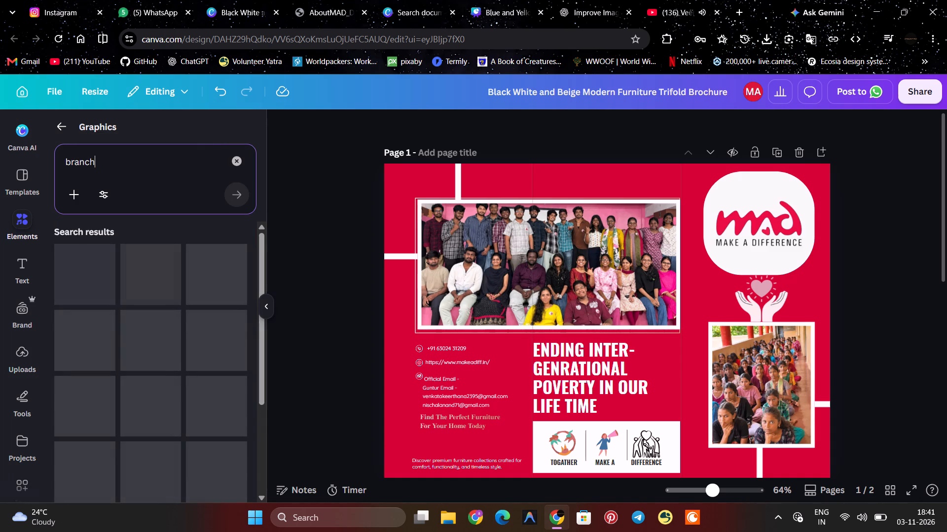
scroll(148, 404, down, 2)
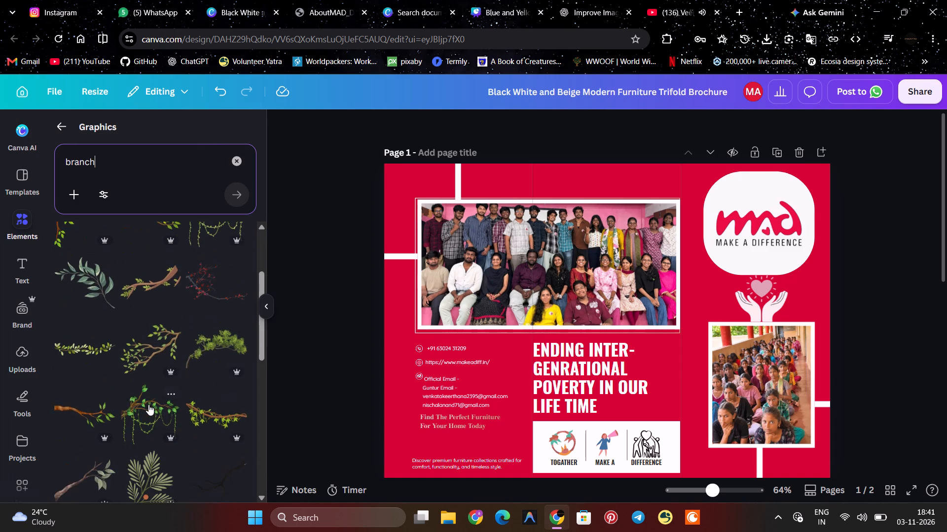
scroll(148, 404, down, 9)
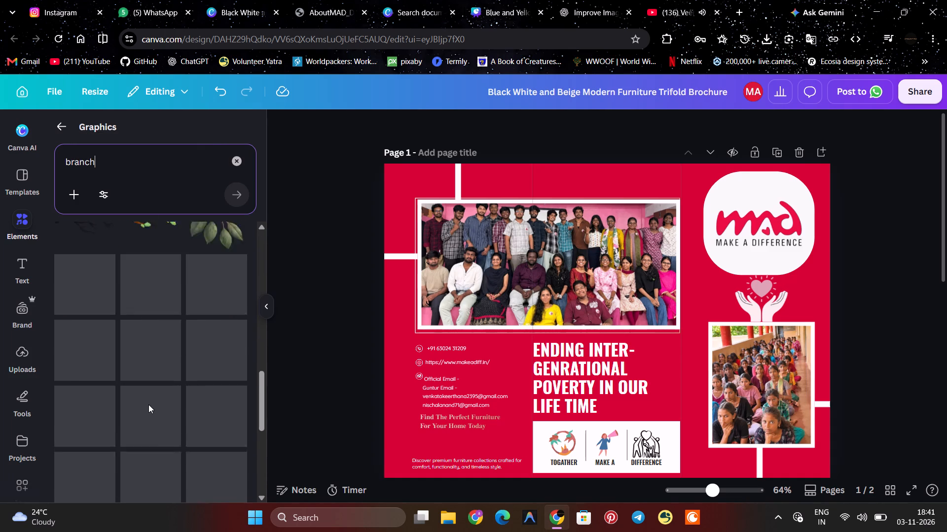
scroll(148, 404, up, 3)
scroll(148, 404, down, 3)
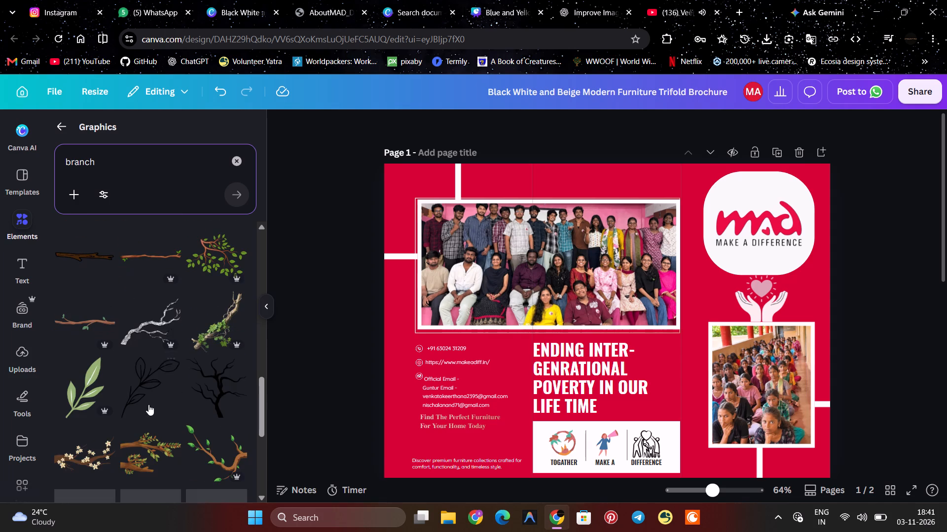
scroll(148, 404, down, 4)
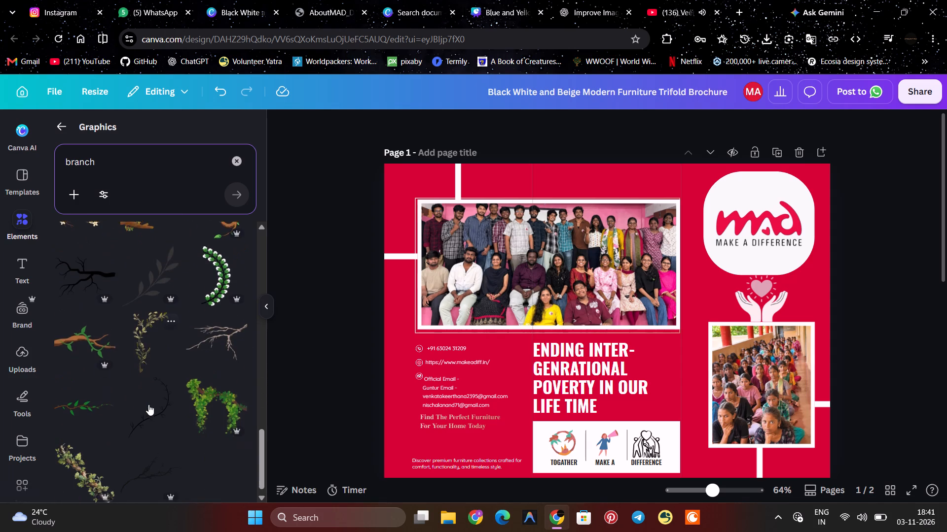
scroll(148, 404, down, 6)
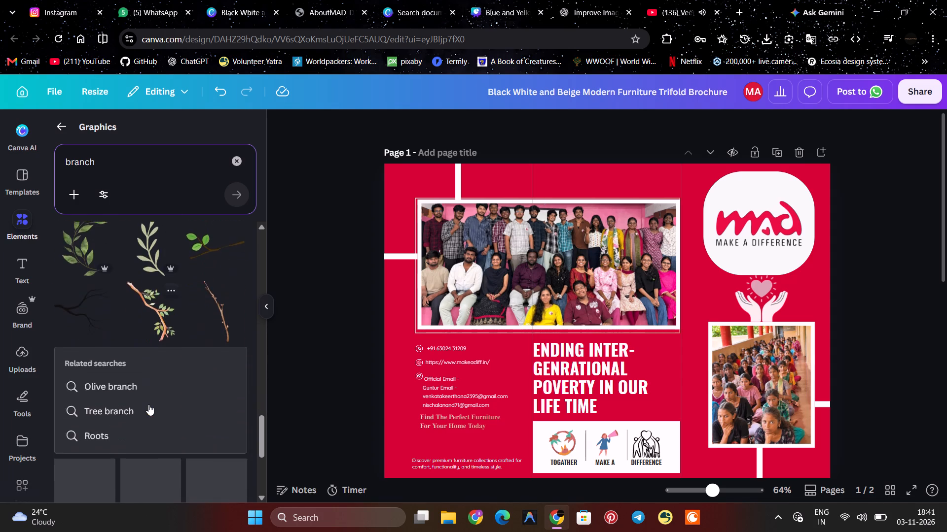
scroll(148, 404, down, 6)
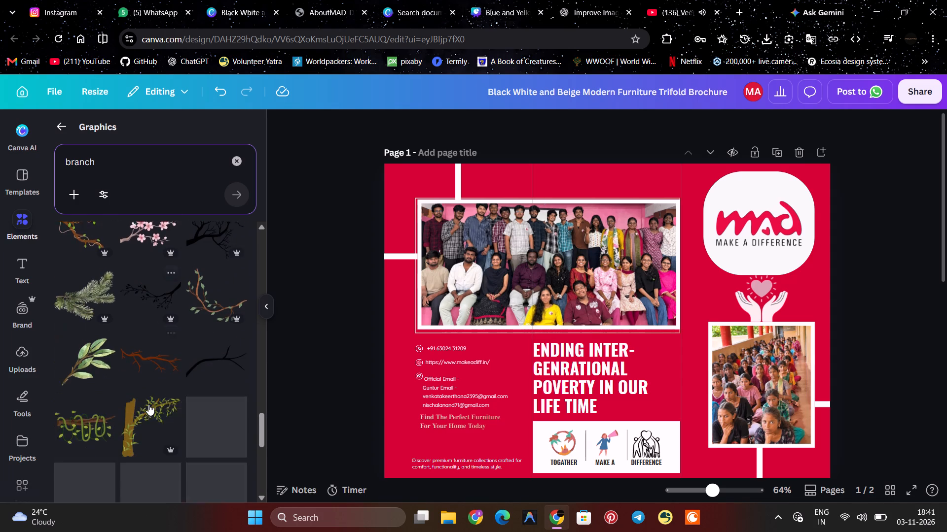
scroll(148, 404, down, 5)
scroll(148, 404, up, 3)
scroll(148, 404, down, 3)
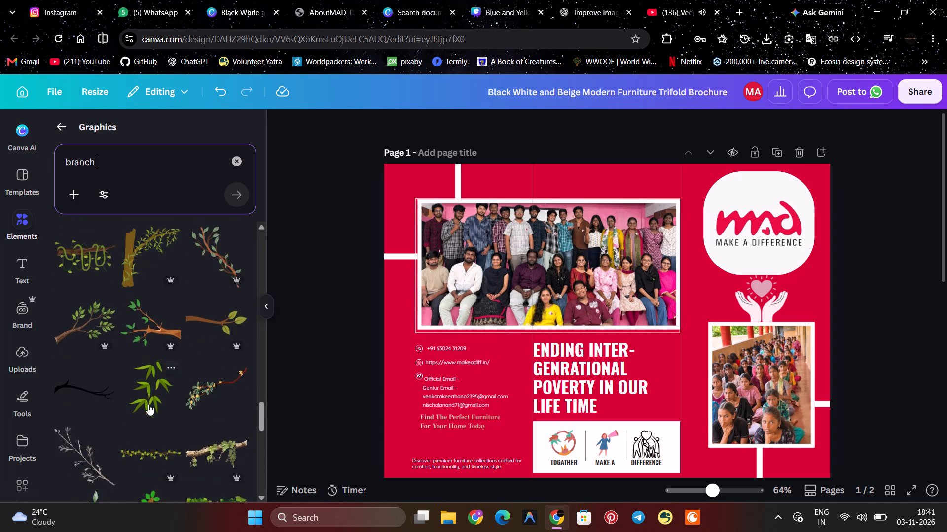
scroll(148, 404, down, 4)
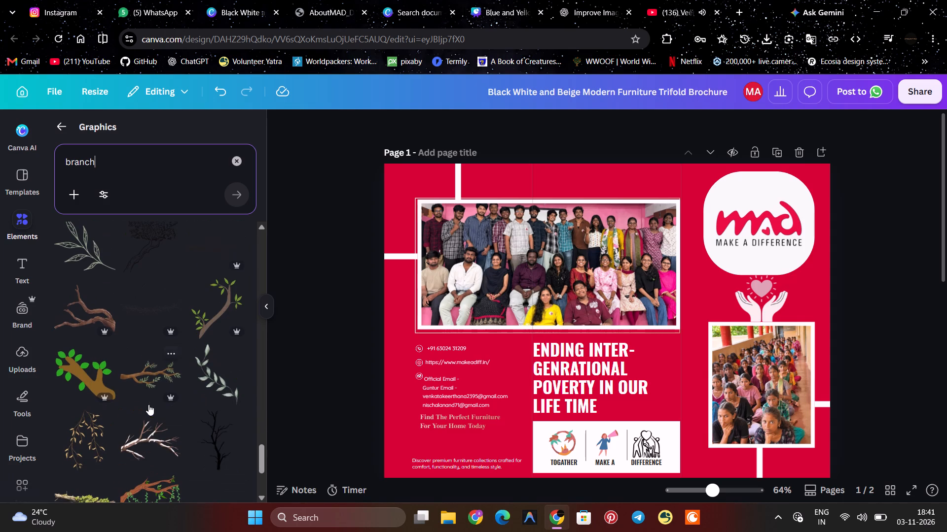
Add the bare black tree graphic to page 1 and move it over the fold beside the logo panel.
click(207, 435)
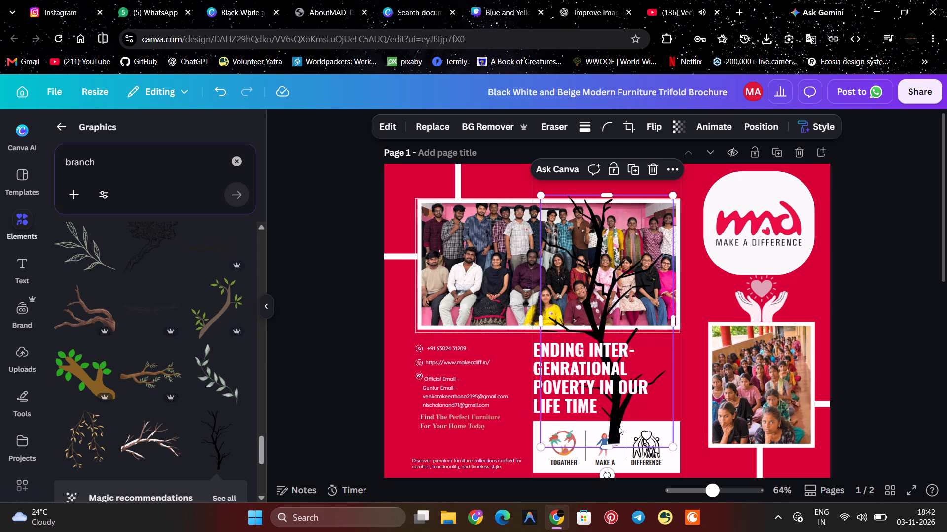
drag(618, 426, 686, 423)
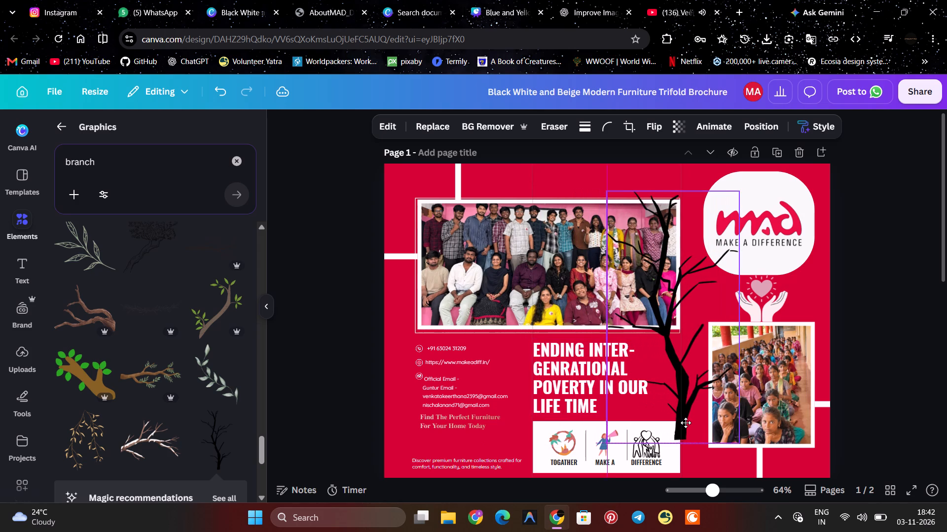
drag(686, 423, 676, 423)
Add the upright black leafy branch graphic from the branch results to page 1.
scroll(107, 410, down, 4)
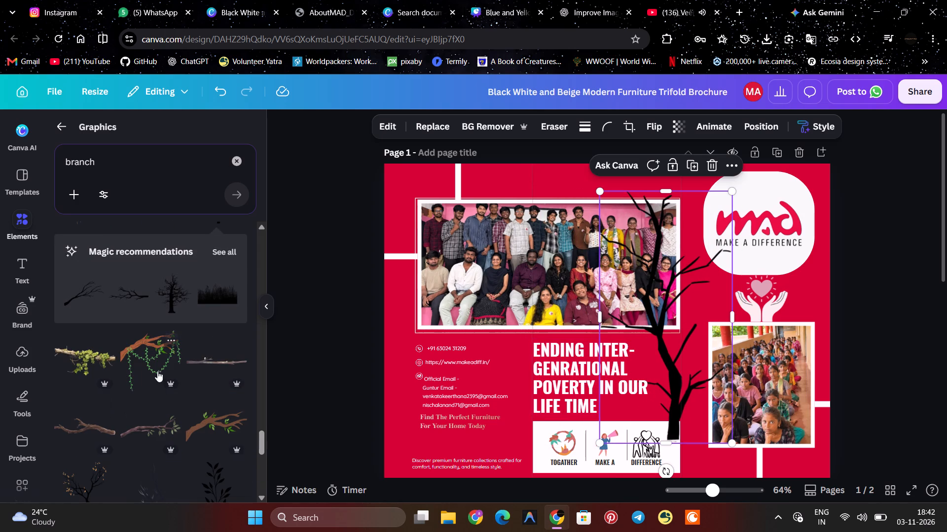
scroll(171, 383, down, 4)
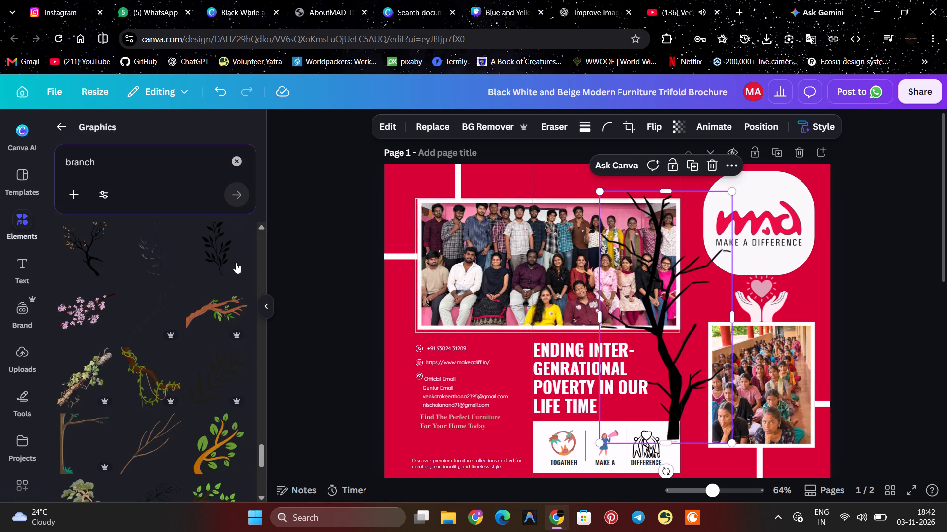
click(221, 258)
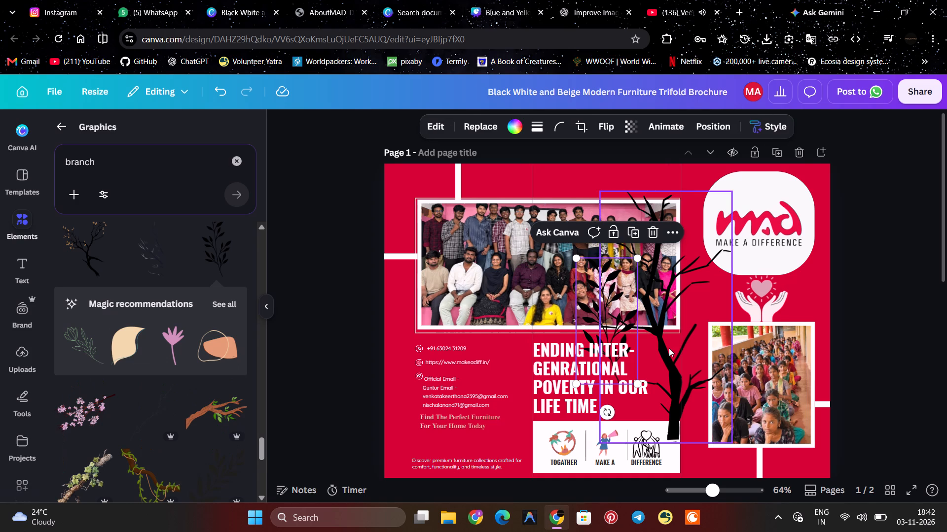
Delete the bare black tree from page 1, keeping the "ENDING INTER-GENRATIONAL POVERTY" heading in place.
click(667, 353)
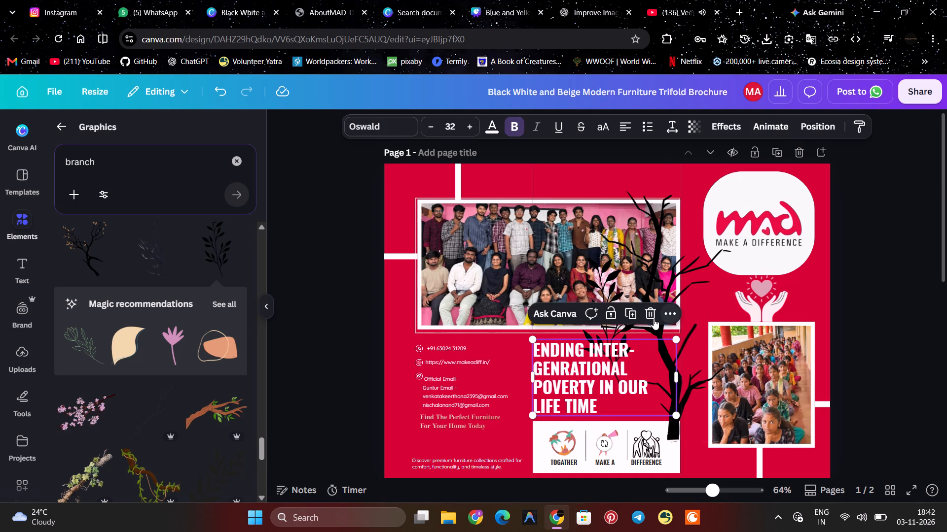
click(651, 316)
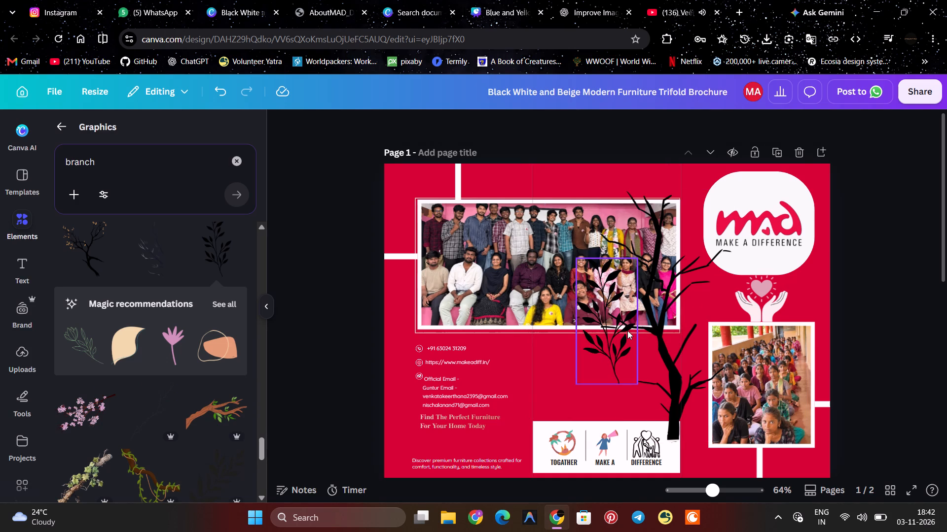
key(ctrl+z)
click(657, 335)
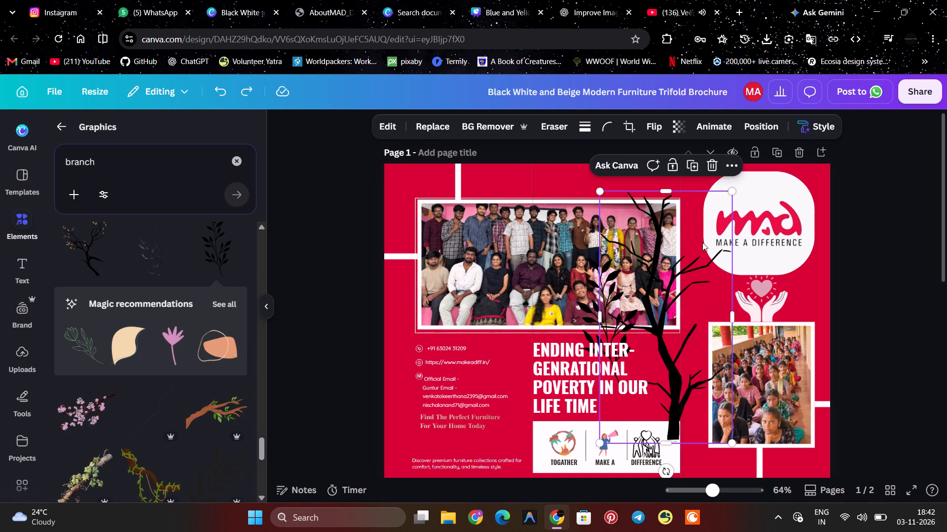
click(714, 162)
Move the leafy branch to the fold beside the logo panel and rotate it clockwise into a diagonal.
drag(609, 324, 611, 323)
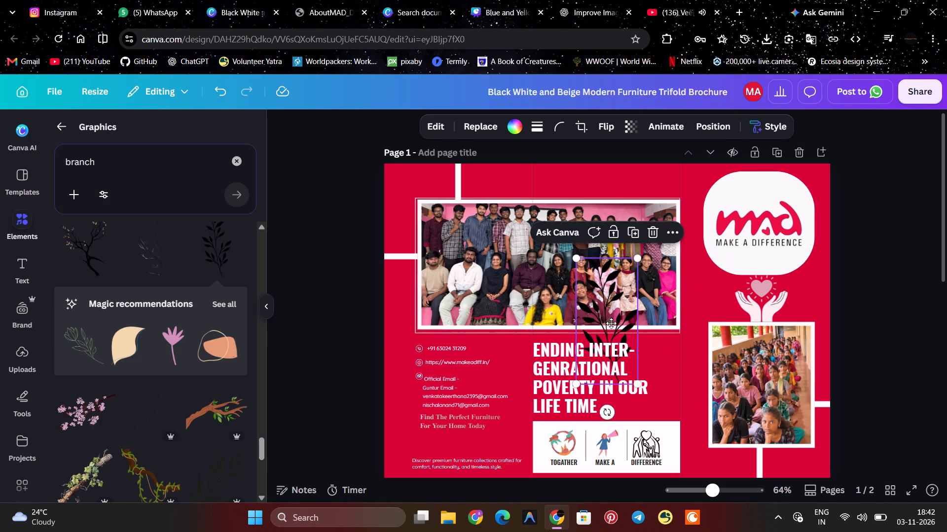
drag(611, 323, 622, 332)
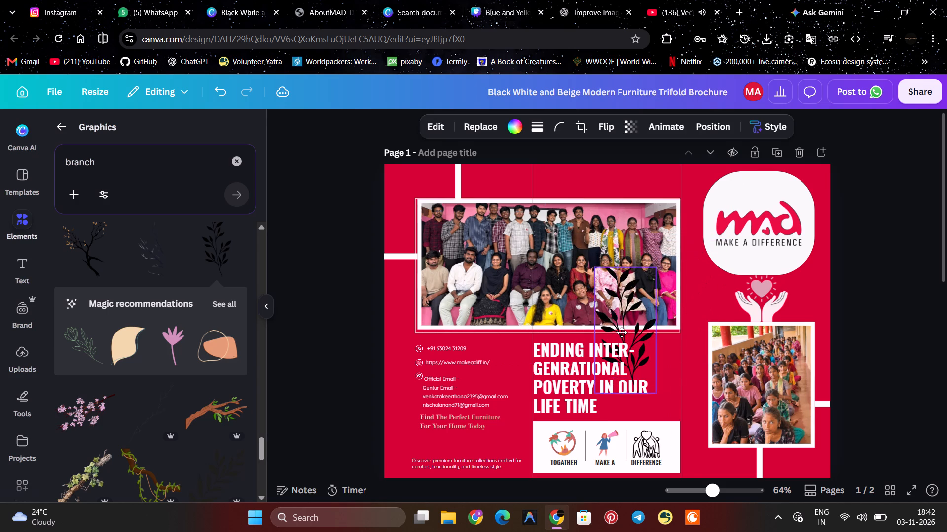
drag(622, 332, 671, 285)
drag(667, 375, 585, 374)
Enlarge the tilted leafy branch to about 108 wide by 222 high and position it diagonally across page 1's middle panel.
drag(652, 347, 620, 397)
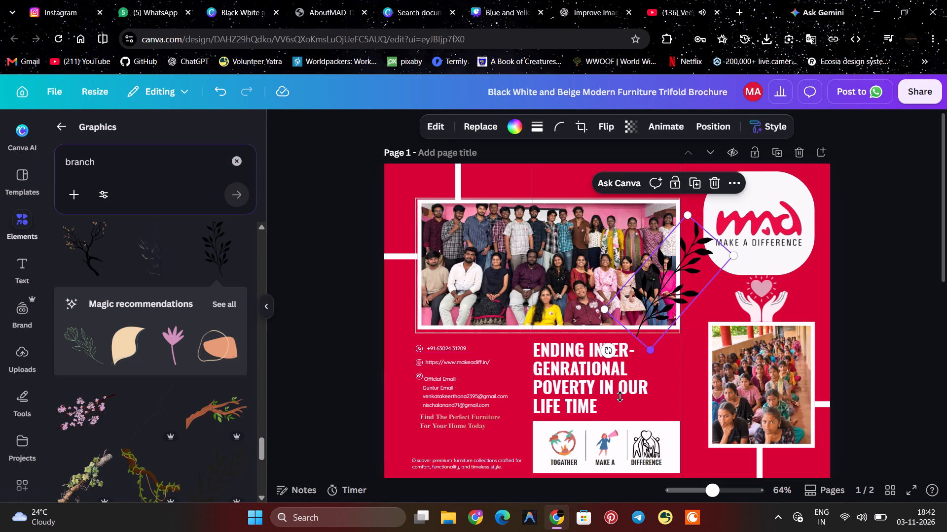
drag(620, 397, 581, 486)
drag(660, 321, 615, 305)
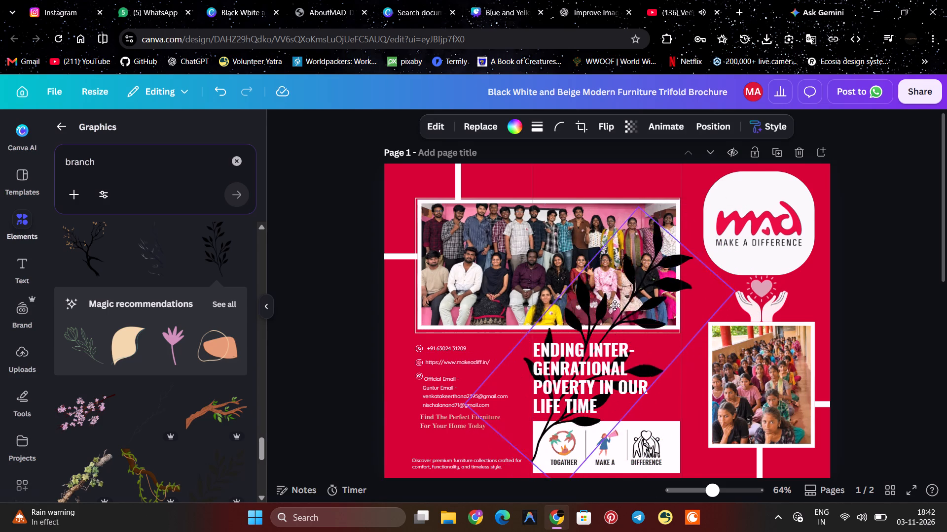
drag(615, 305, 628, 284)
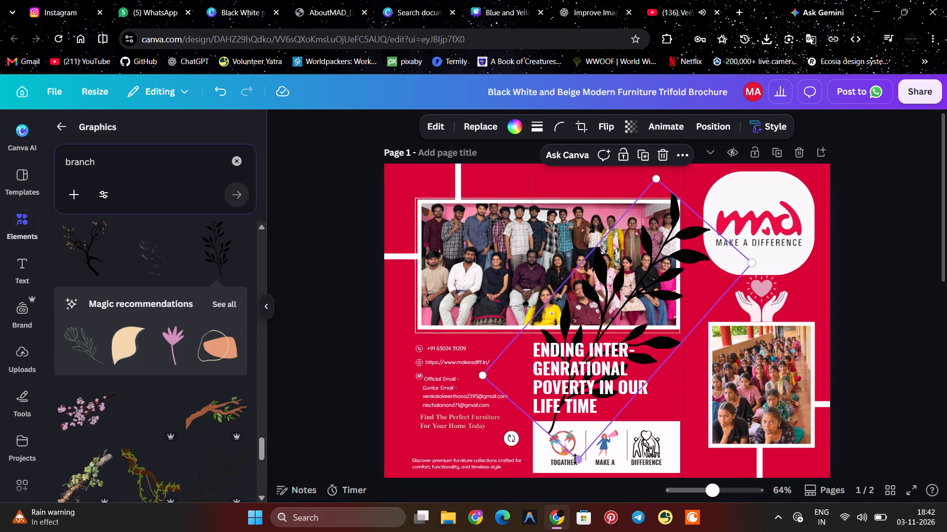
drag(578, 460, 544, 531)
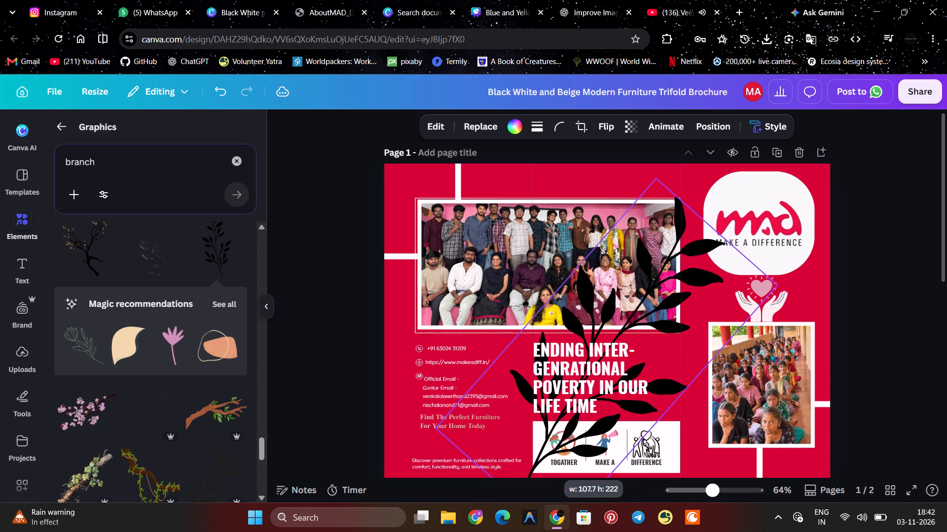
drag(544, 531, 541, 531)
drag(689, 302, 692, 299)
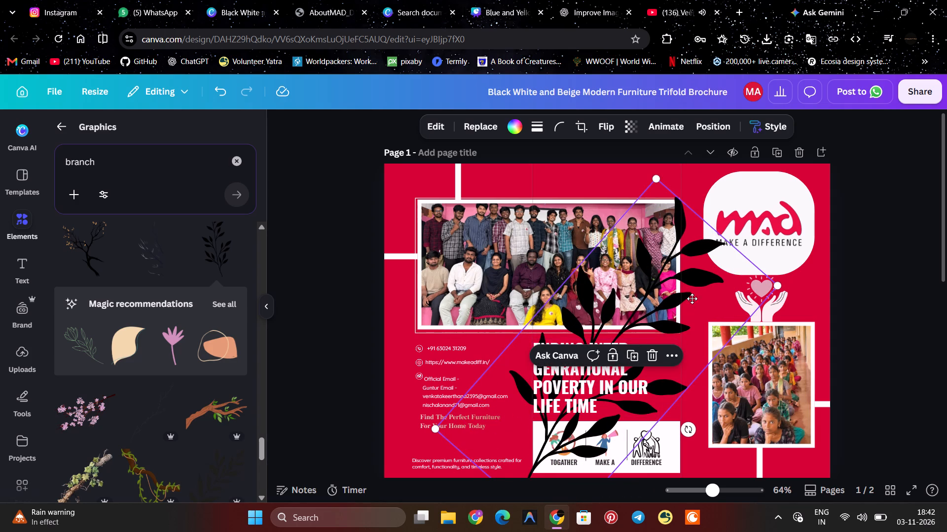
drag(692, 299, 694, 296)
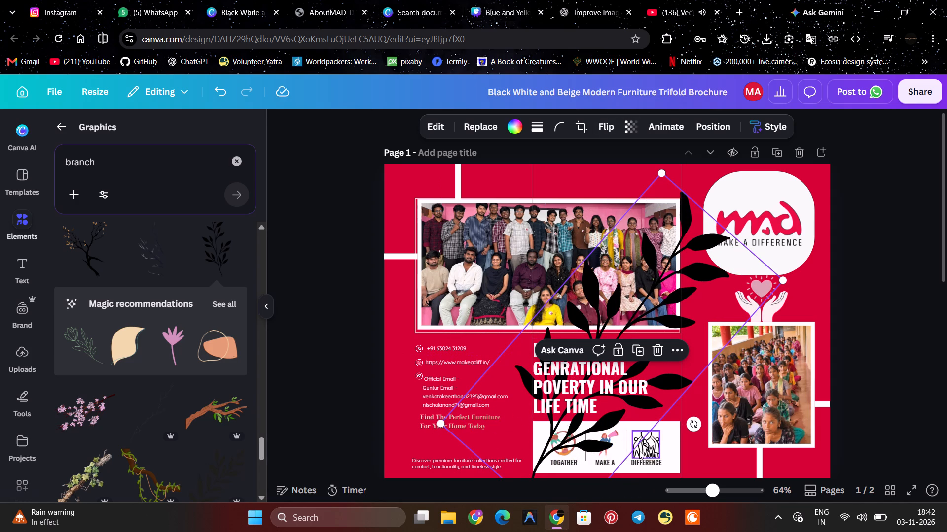
Send the leafy branch to the back, behind page 1's photos, heading and logo.
click(678, 352)
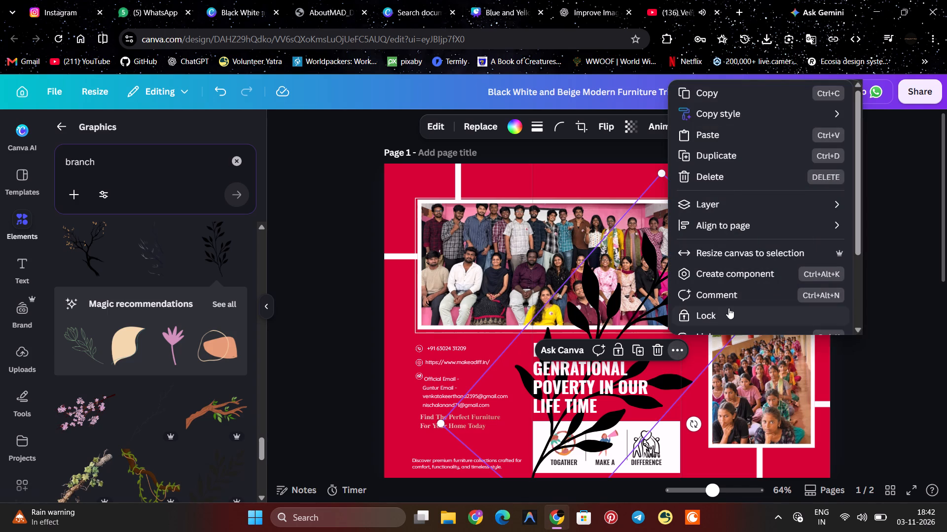
click(723, 198)
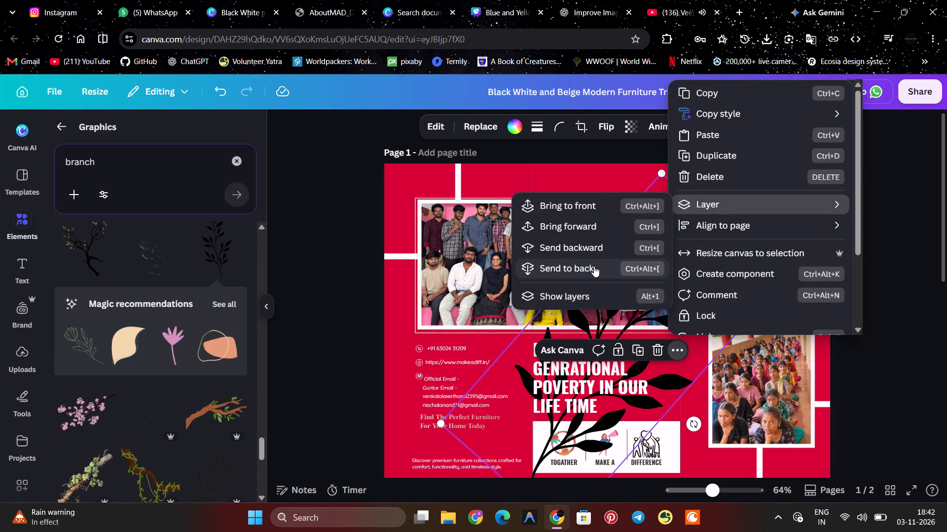
click(593, 266)
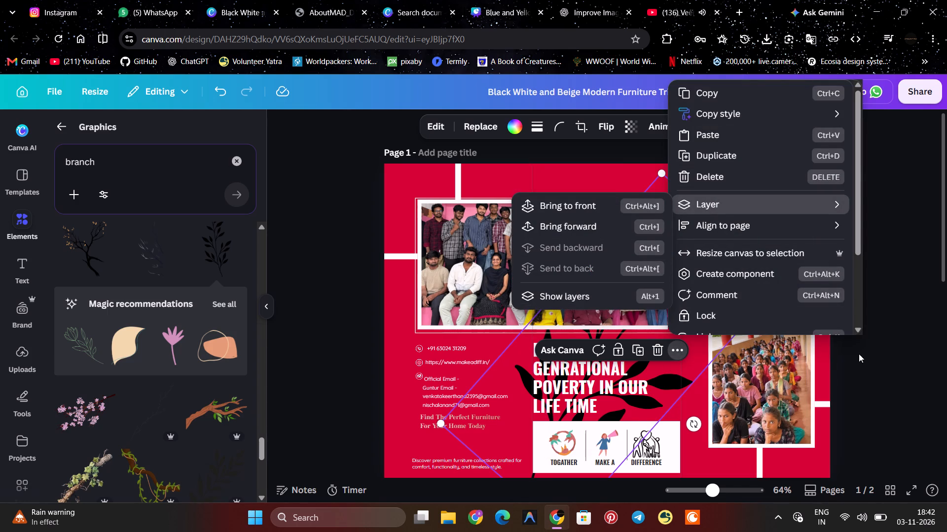
click(870, 353)
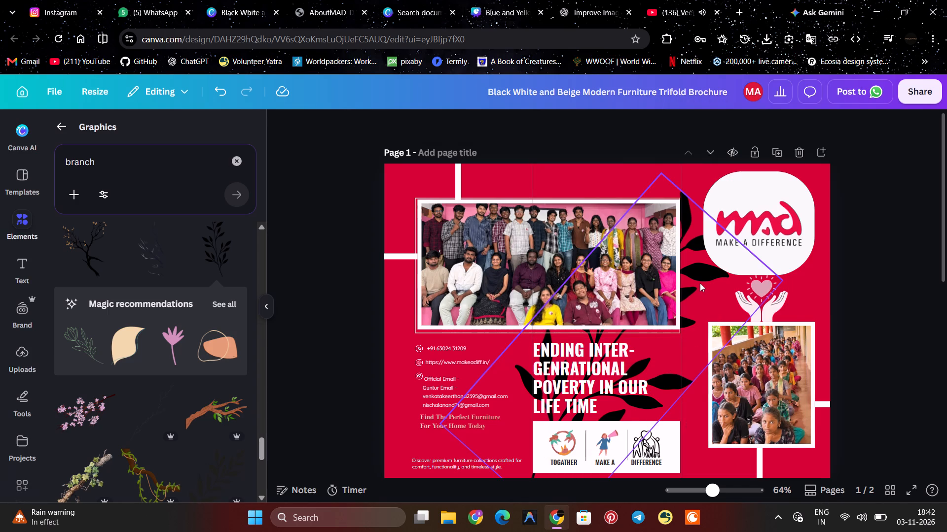
Enlarge the leafy branch behind page 1's content to about 126 wide by 260 high.
scroll(854, 380, down, 2)
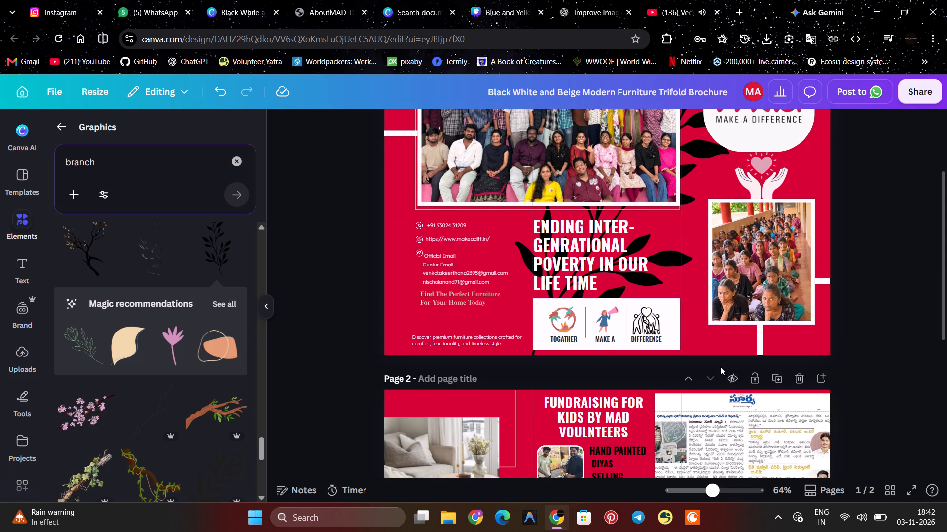
scroll(656, 263, up, 2)
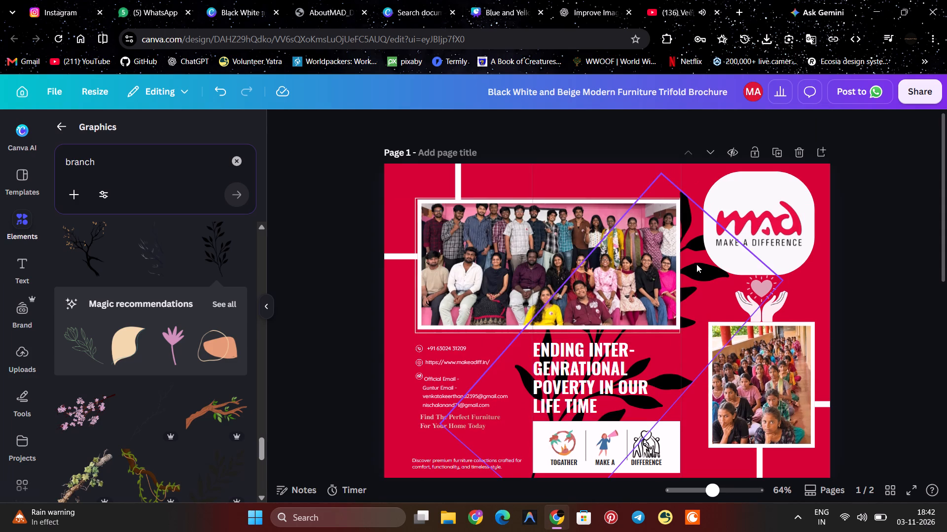
click(696, 252)
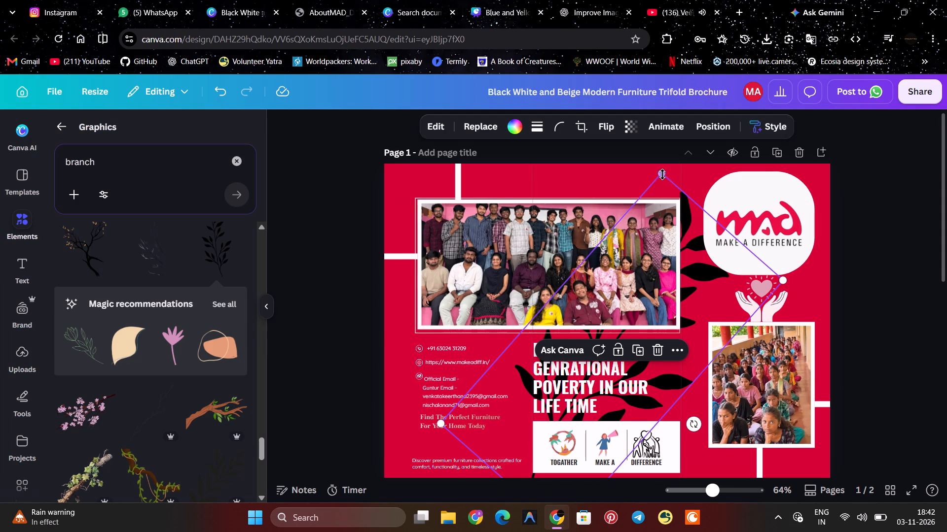
drag(662, 174, 657, 127)
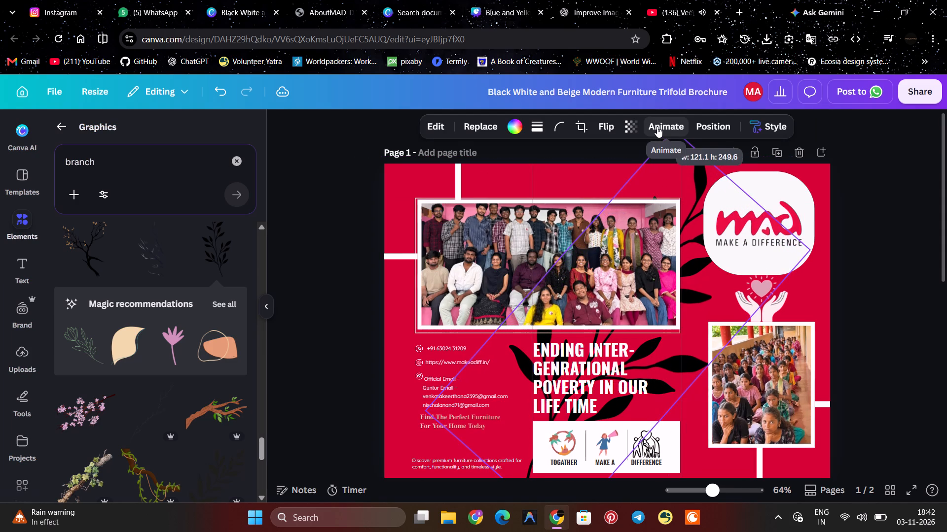
drag(657, 127, 657, 108)
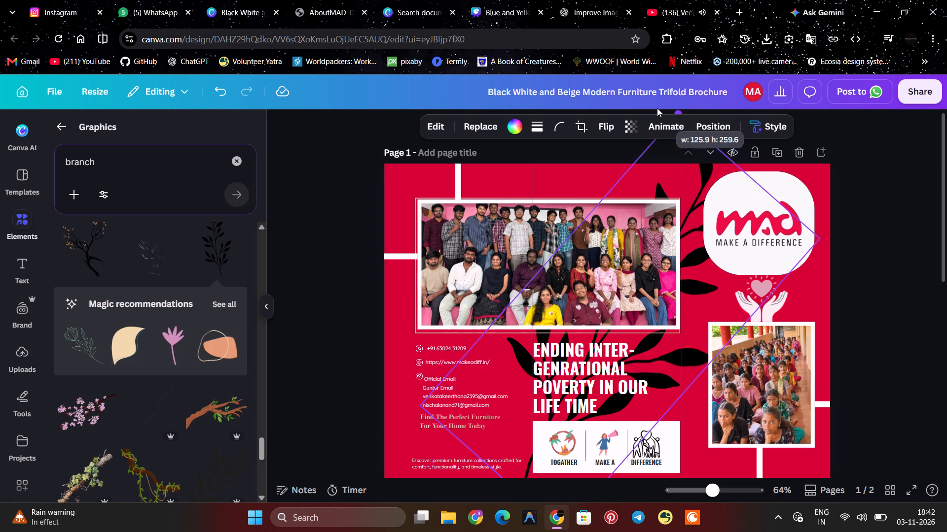
Enlarge the leafy branch slightly behind page 1's content and tilt it further clockwise.
drag(657, 108, 667, 83)
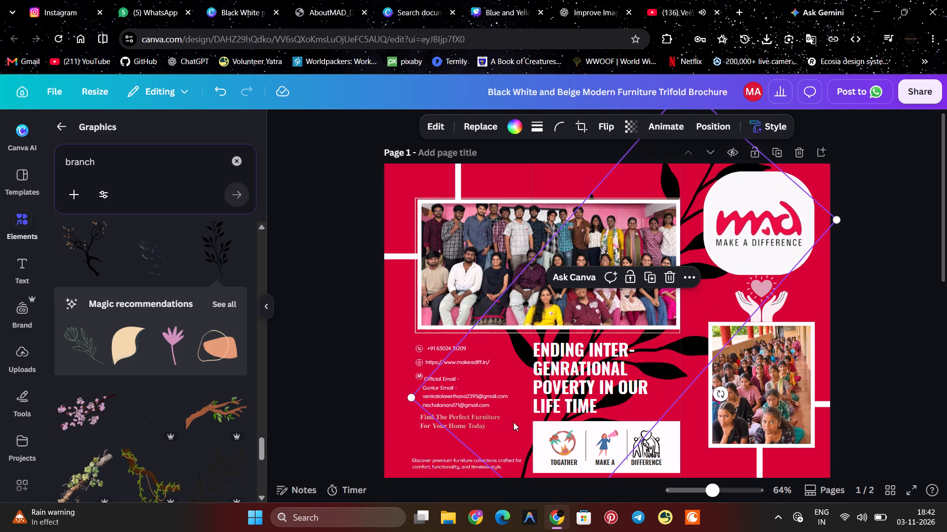
drag(724, 391, 726, 423)
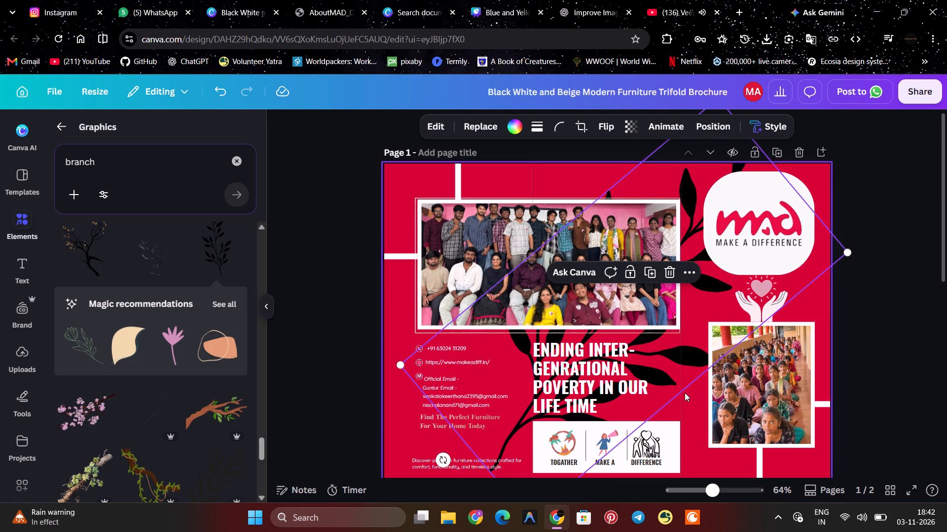
Reposition the leafy branch so its stem starts behind the contact details and its leaves fan out behind the group photo and heading.
drag(684, 347, 669, 365)
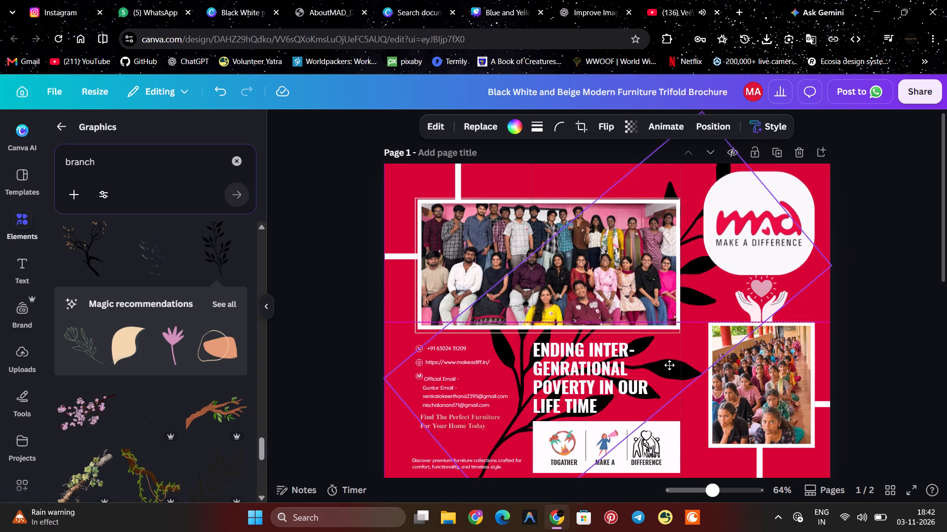
drag(669, 365, 646, 381)
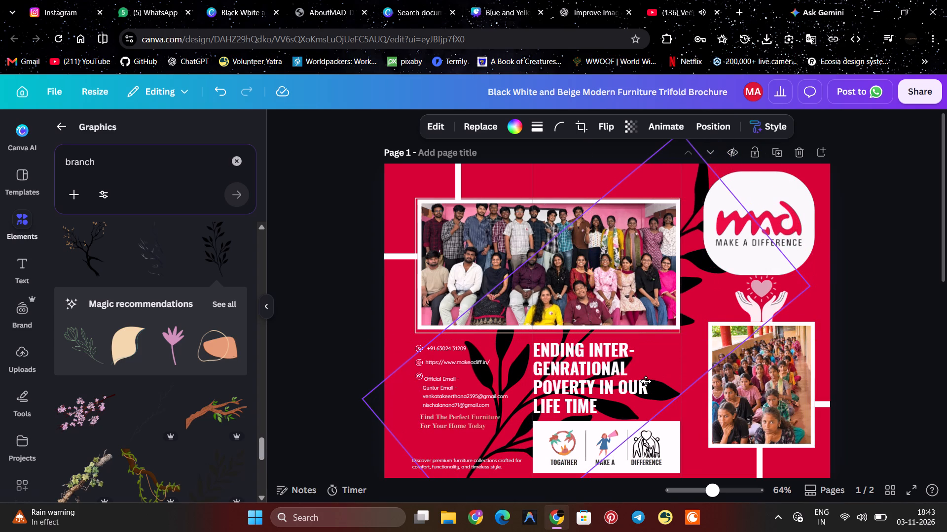
drag(646, 381, 628, 383)
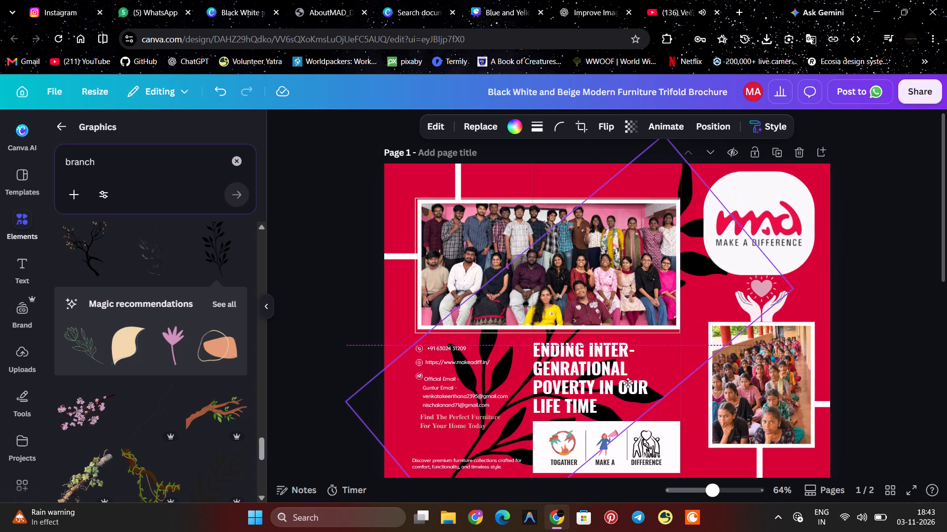
drag(628, 383, 605, 389)
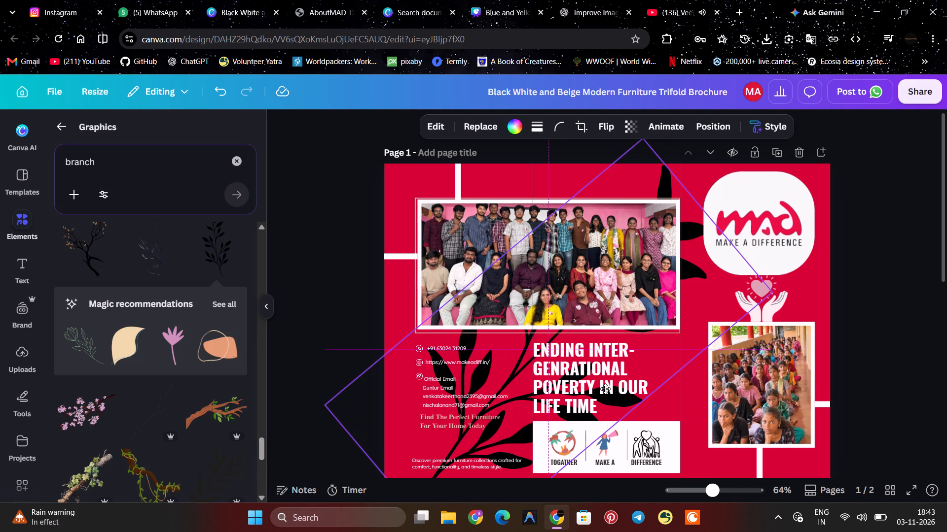
drag(605, 389, 569, 387)
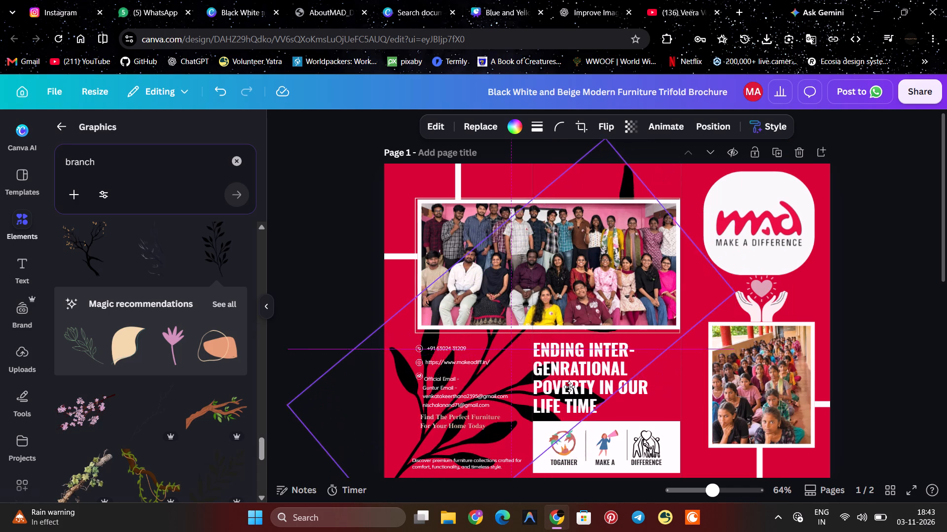
drag(569, 387, 724, 375)
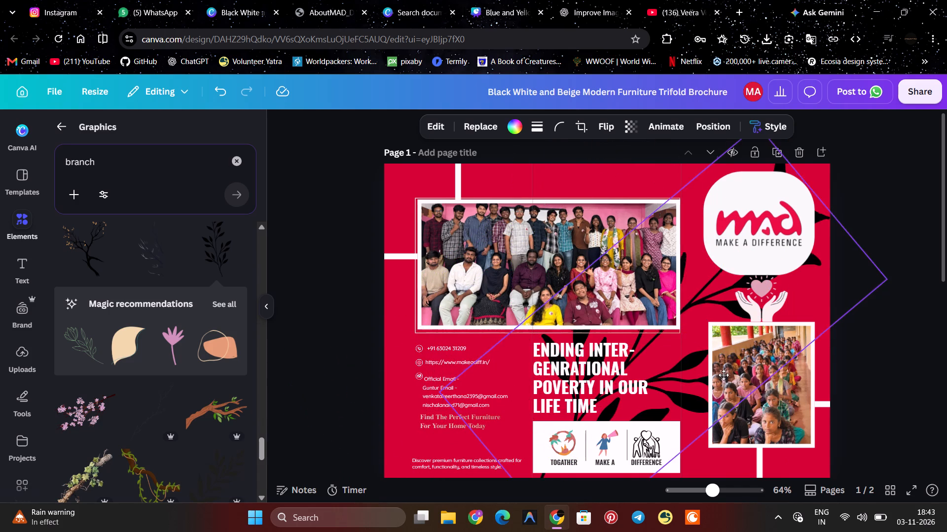
drag(724, 375, 640, 341)
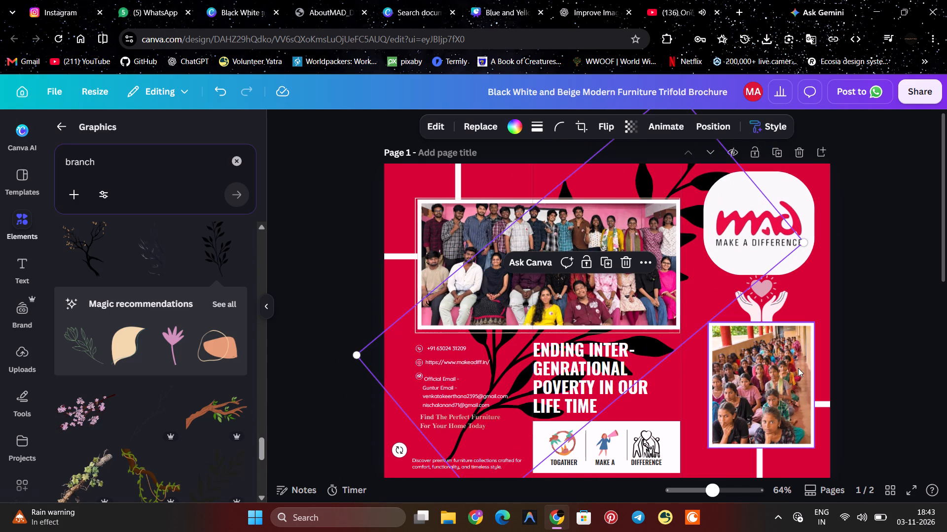
Enlarge the leafy branch to a little over 155 wide by 320 high, extending it past the logo panel.
drag(804, 242, 889, 242)
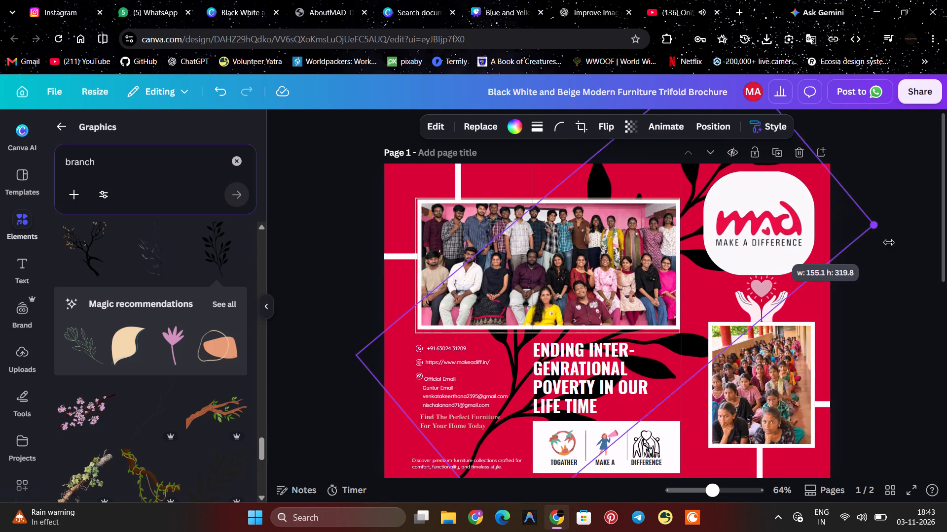
drag(889, 242, 892, 242)
Rotate the enlarged leafy branch further clockwise, past 52°, so it lies flatter across page 1.
scroll(685, 370, down, 1)
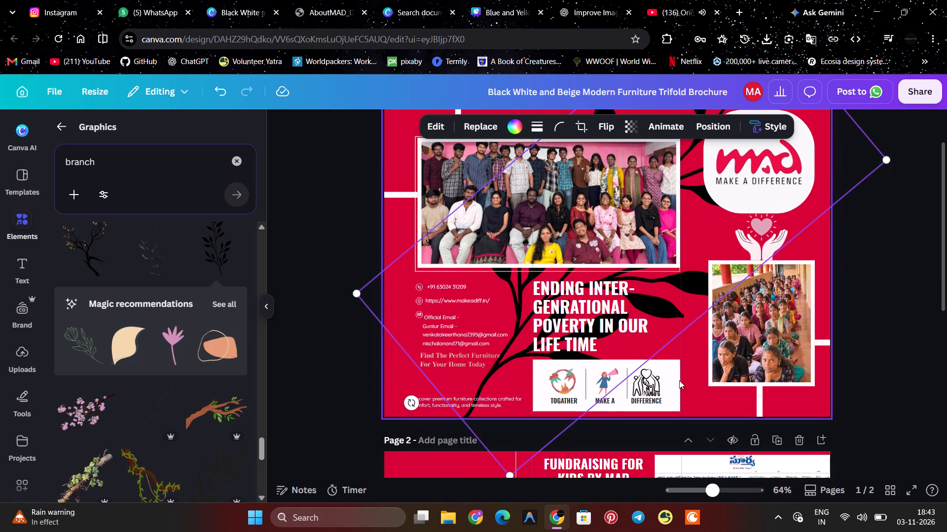
scroll(634, 347, down, 1)
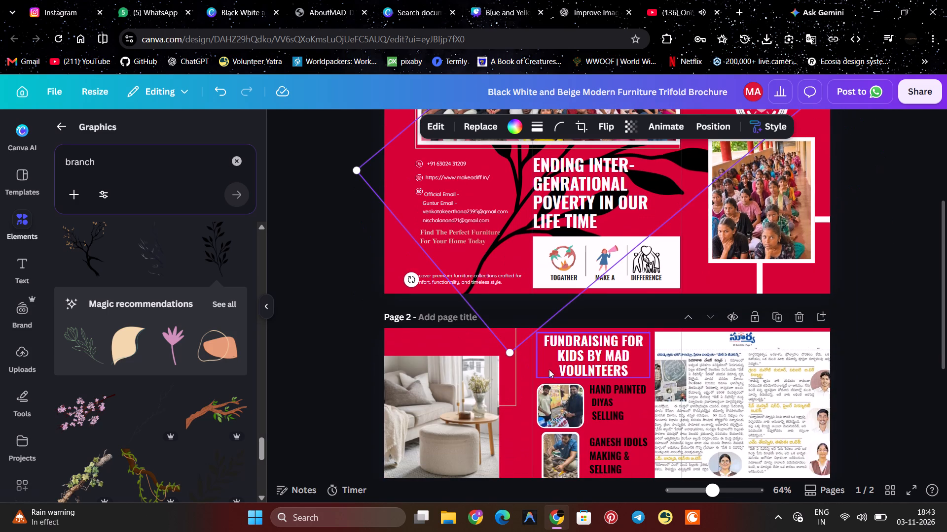
drag(415, 278, 383, 273)
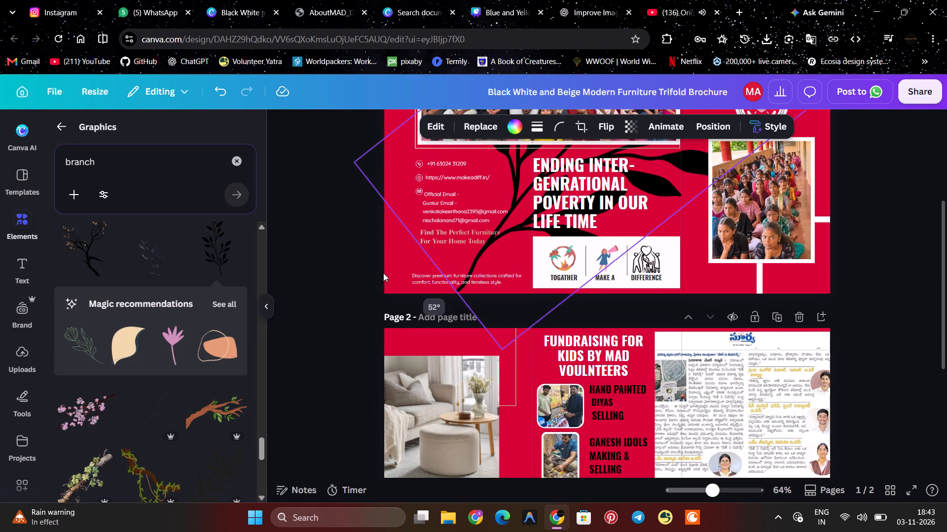
drag(383, 273, 364, 259)
scroll(874, 374, up, 3)
scroll(820, 382, up, 1)
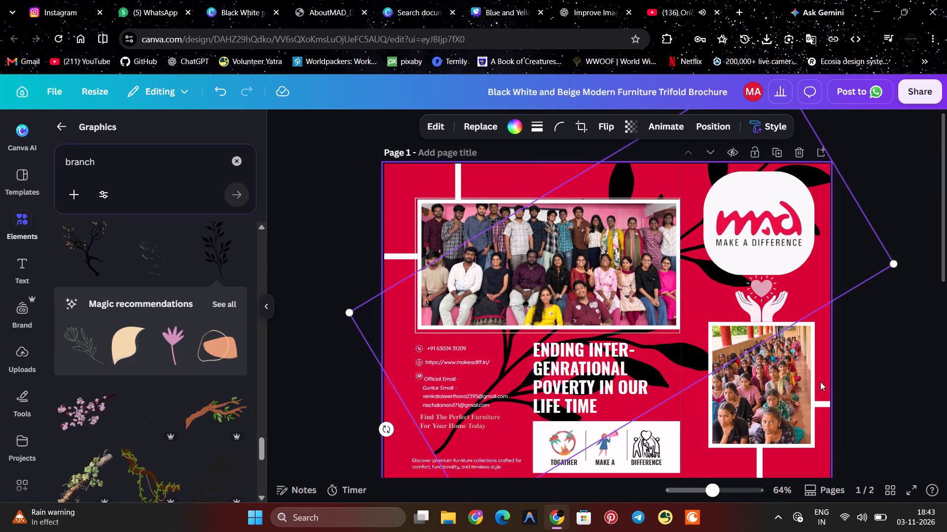
Shift the rotated leafy branch lower and toward the contact details panel on page 1.
click(692, 280)
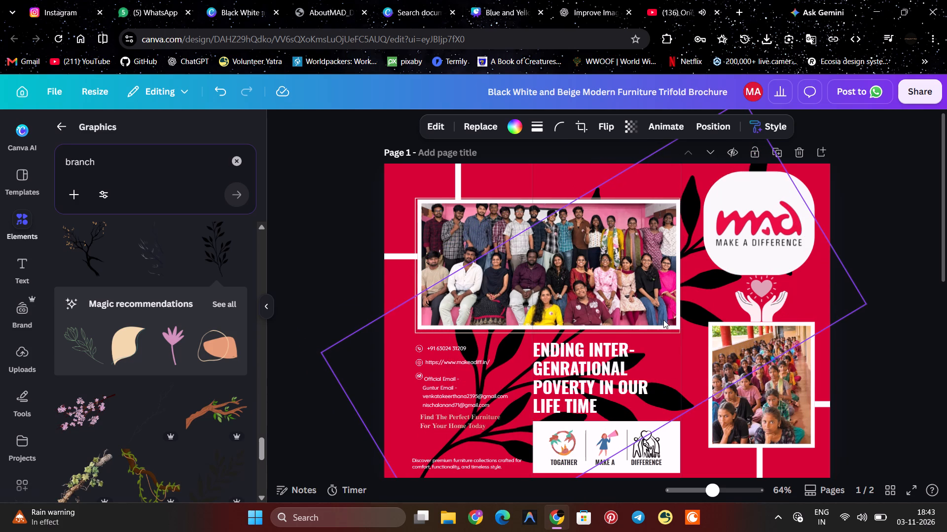
Deselect the leafy branch on page 1 and look through the branch graphics for other decorative options.
click(911, 363)
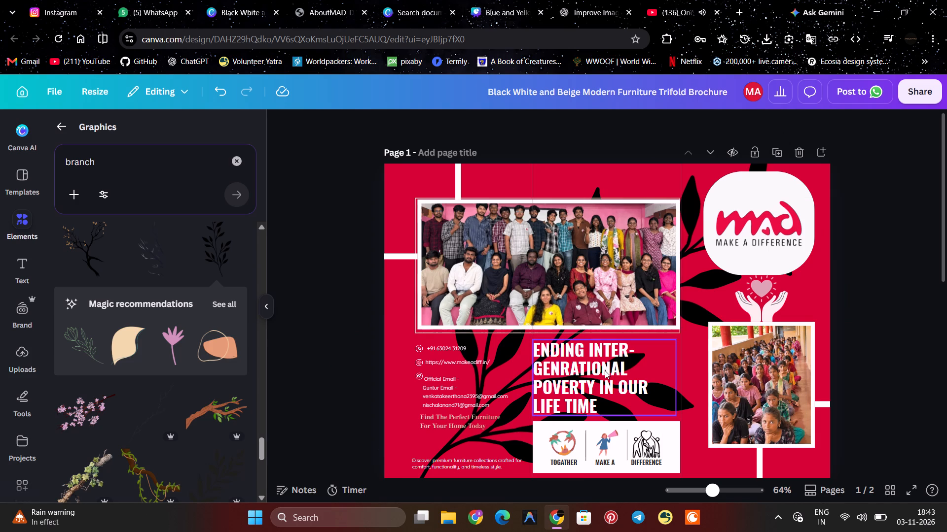
scroll(196, 451, down, 2)
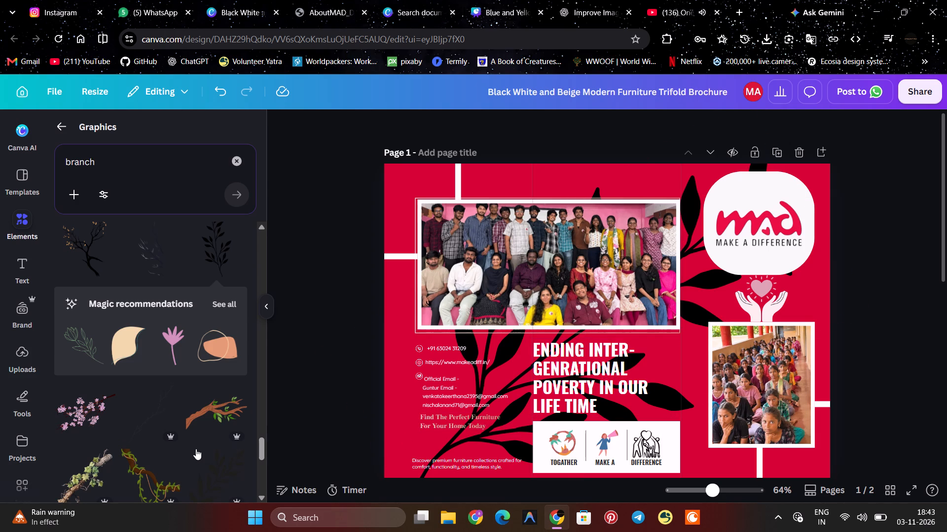
scroll(196, 449, down, 11)
scroll(195, 451, up, 6)
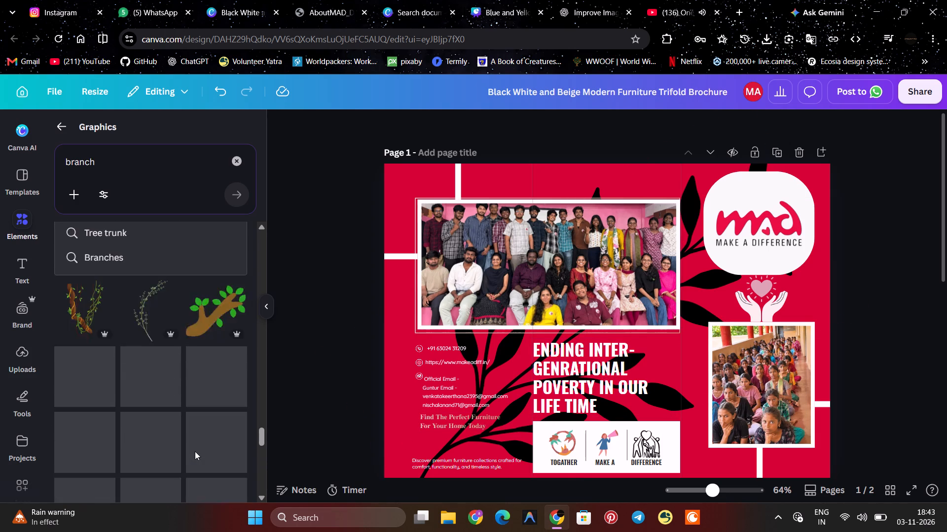
scroll(195, 451, up, 10)
scroll(195, 451, down, 1)
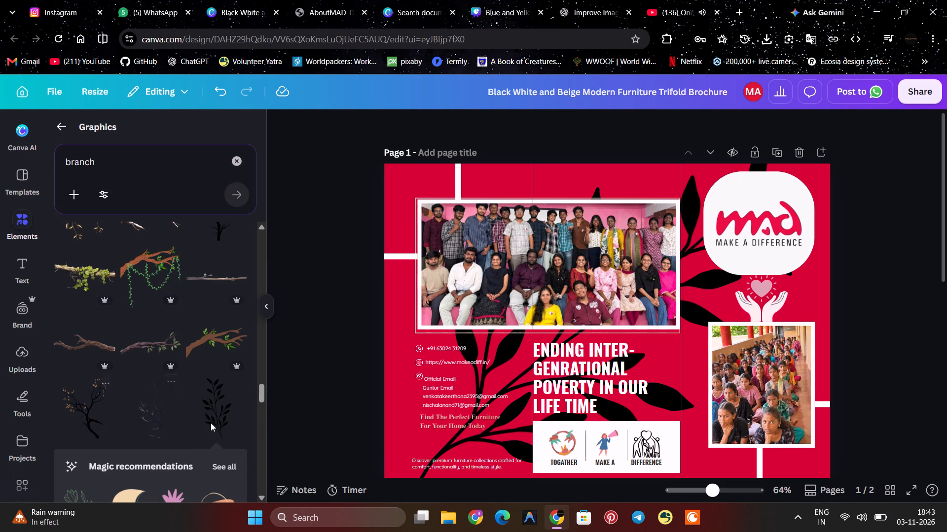
Go to page 2 of the brochure and examine its layout for leftover furniture content.
scroll(835, 448, down, 2)
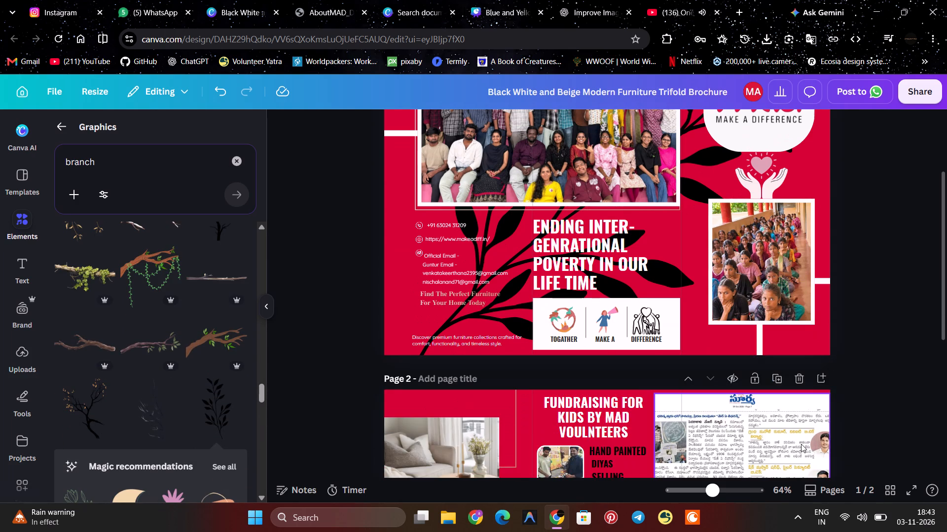
scroll(772, 387, down, 5)
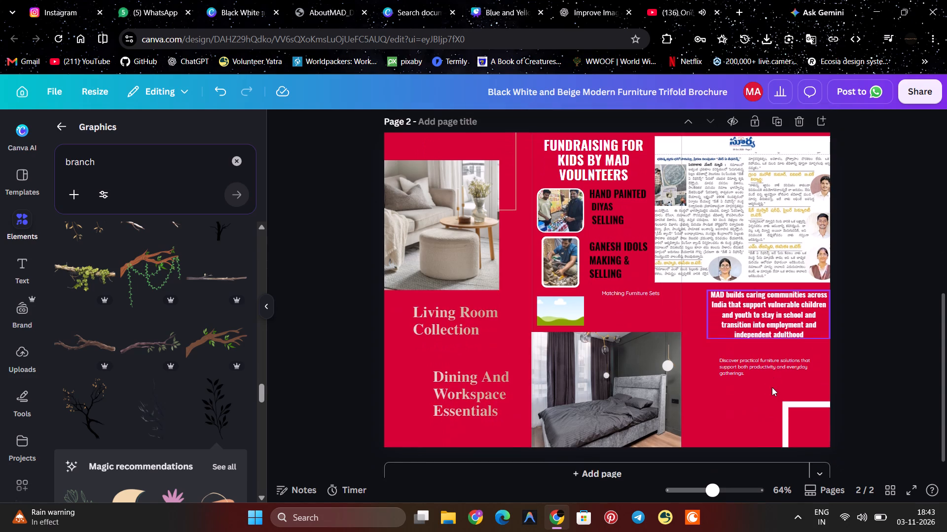